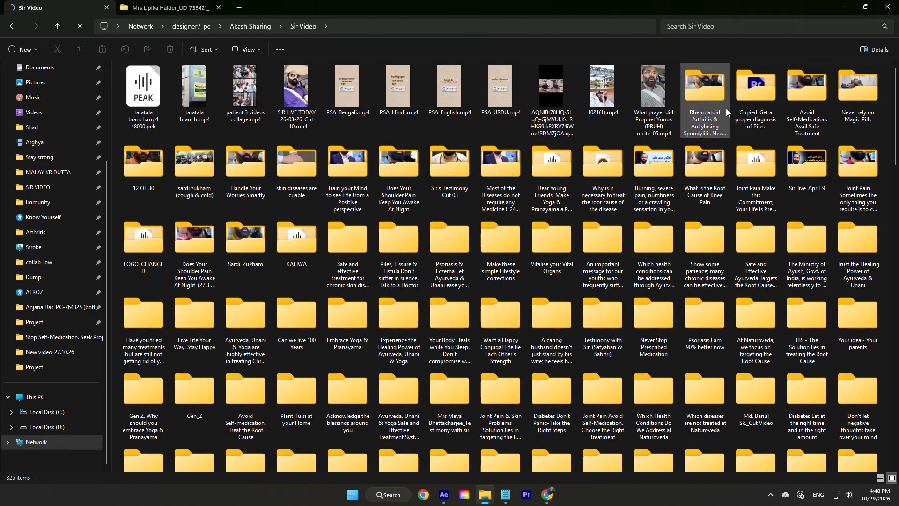
Open the Premiere project file from the Project subfolder of the Avoid Self-Medication. Avail Safe Treatment folder.
double_click(801, 104)
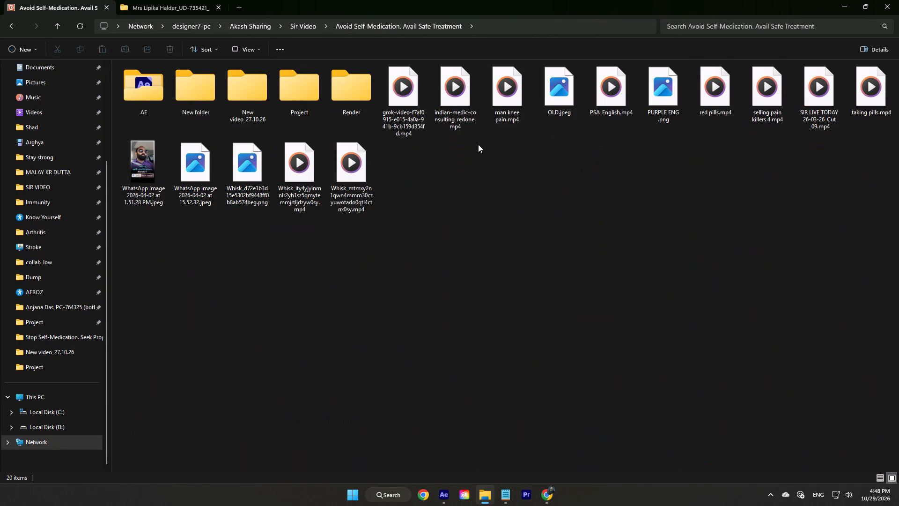
double_click(321, 96)
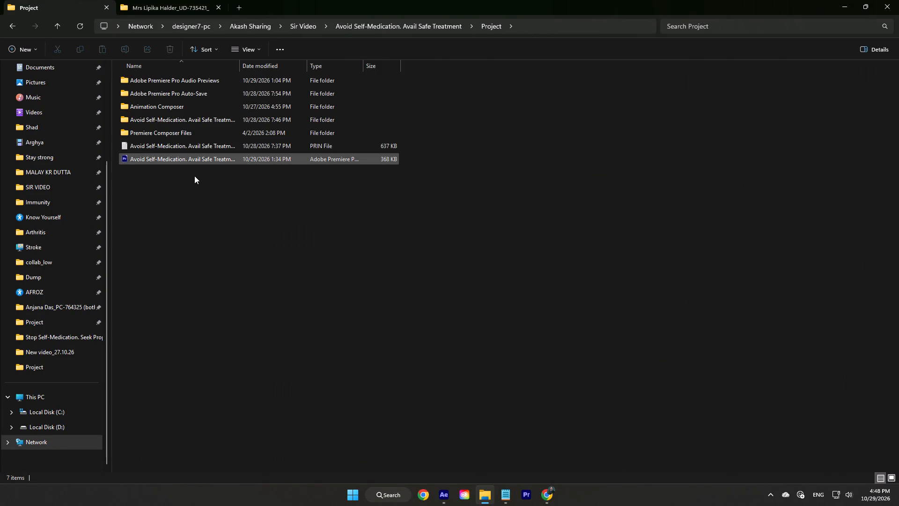
double_click(182, 155)
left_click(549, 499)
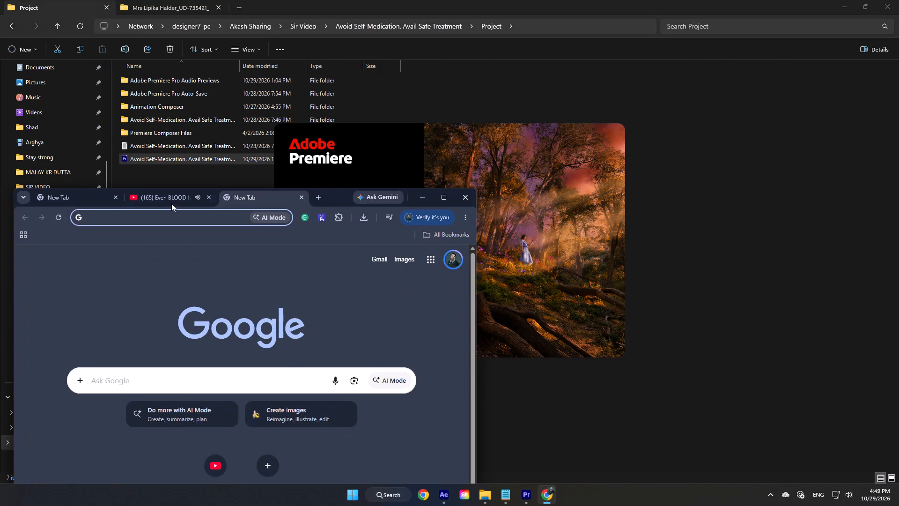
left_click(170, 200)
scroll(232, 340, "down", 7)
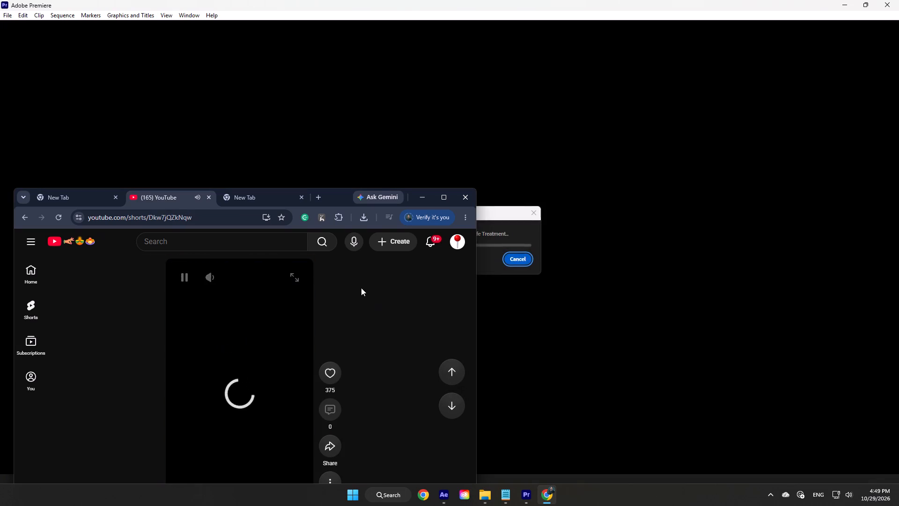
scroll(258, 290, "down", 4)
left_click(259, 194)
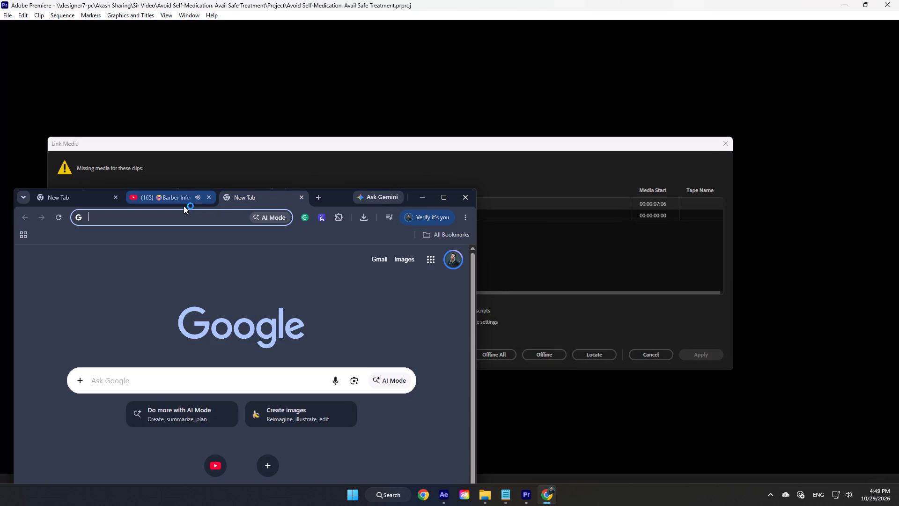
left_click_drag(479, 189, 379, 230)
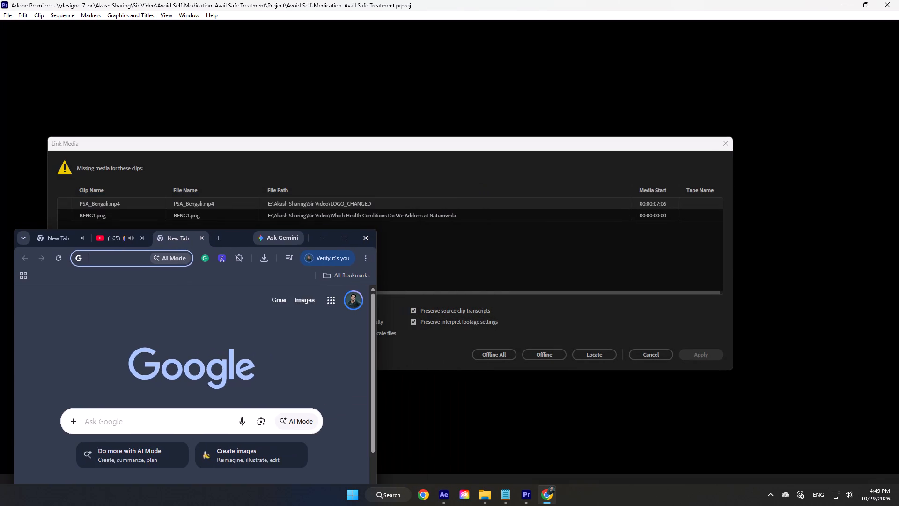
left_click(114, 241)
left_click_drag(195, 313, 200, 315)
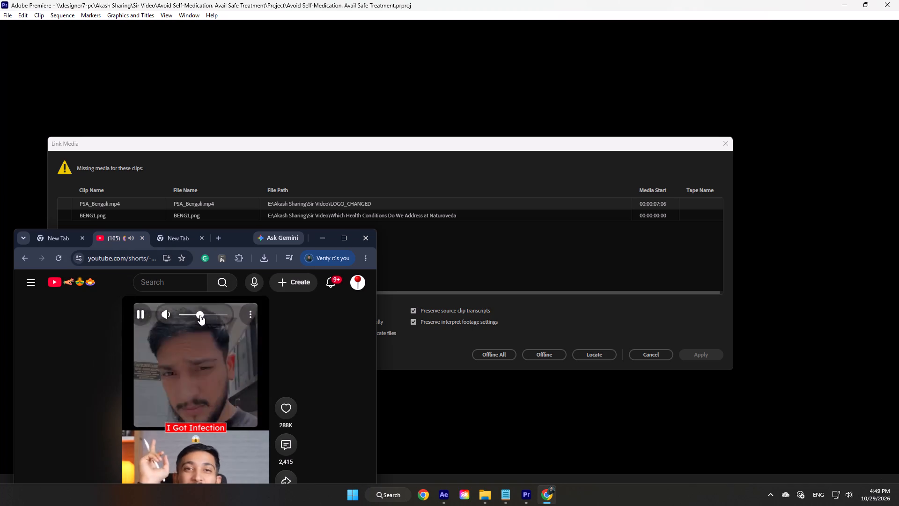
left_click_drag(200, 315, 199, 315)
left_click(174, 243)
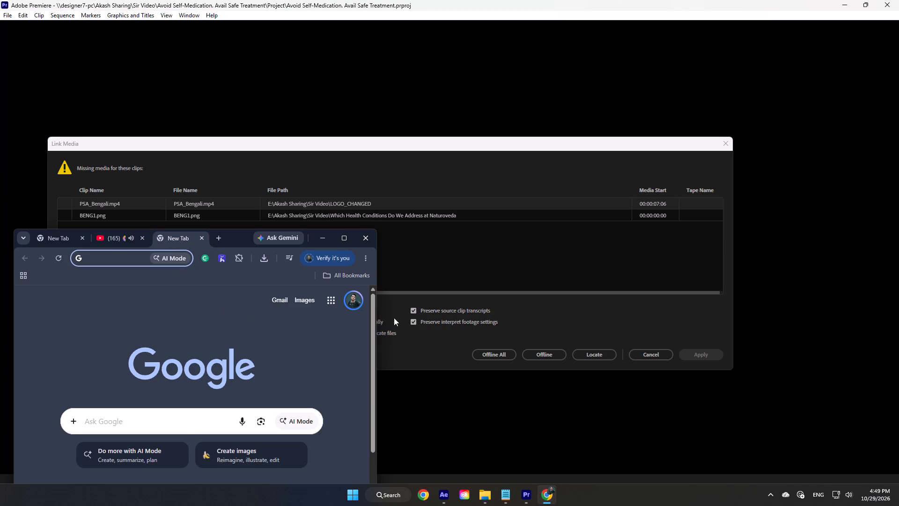
Switch to Premiere and dismiss the Link Media dialog without locating the missing clips.
left_click(665, 349)
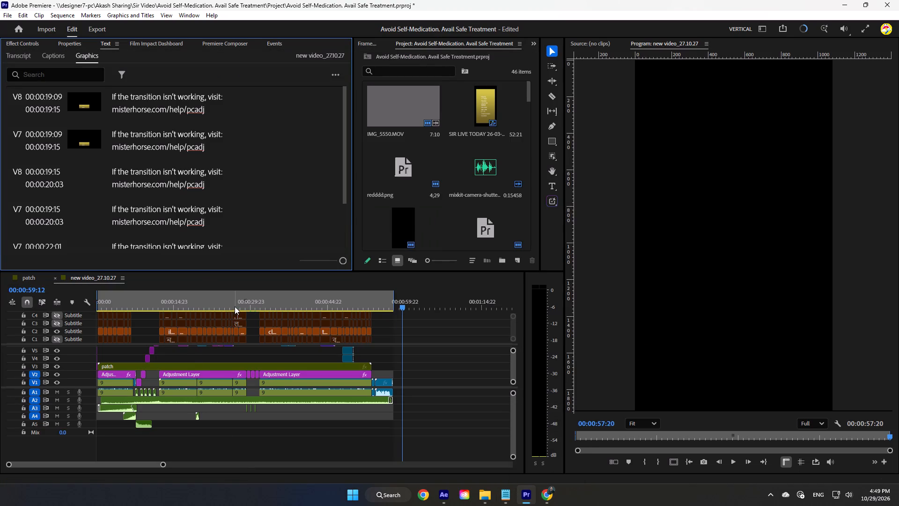
Hide the English subtitle track C2 and show the Hindi subtitle track C3 in the new video_27.10.27 sequence.
left_click(60, 330)
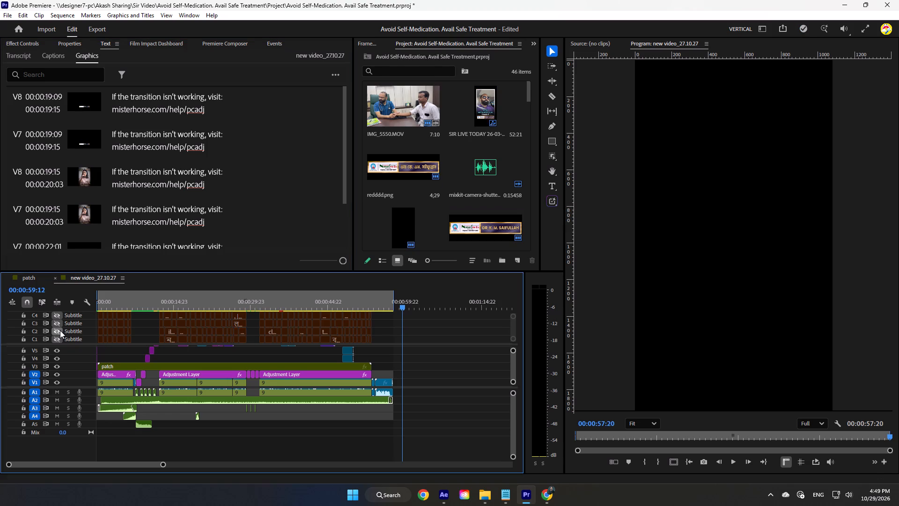
left_click(55, 324)
Disable the eng.png cover image and enable the HIND.png cover image at the start of the sequence.
left_click_drag(134, 301, 91, 312)
key("equal")
type("=====")
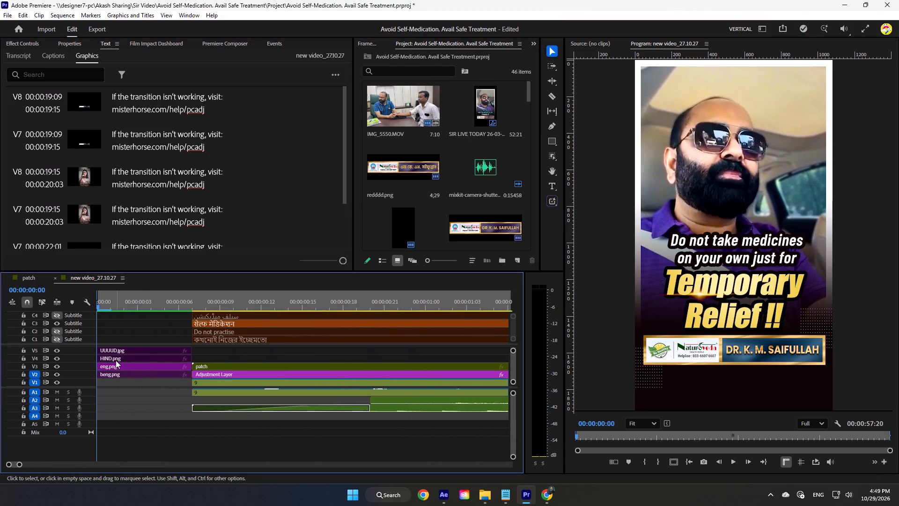
left_click(115, 366)
right_click(115, 366)
left_click(184, 187)
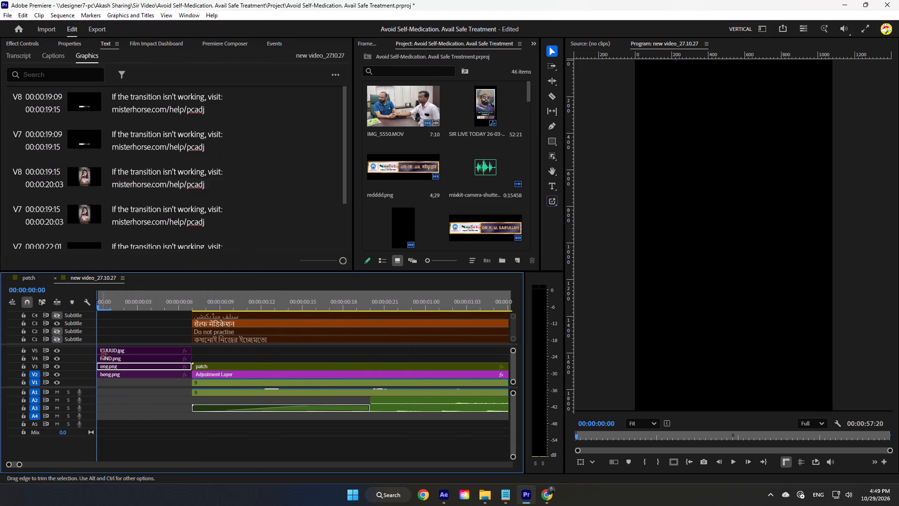
left_click(110, 360)
right_click(110, 360)
left_click(160, 185)
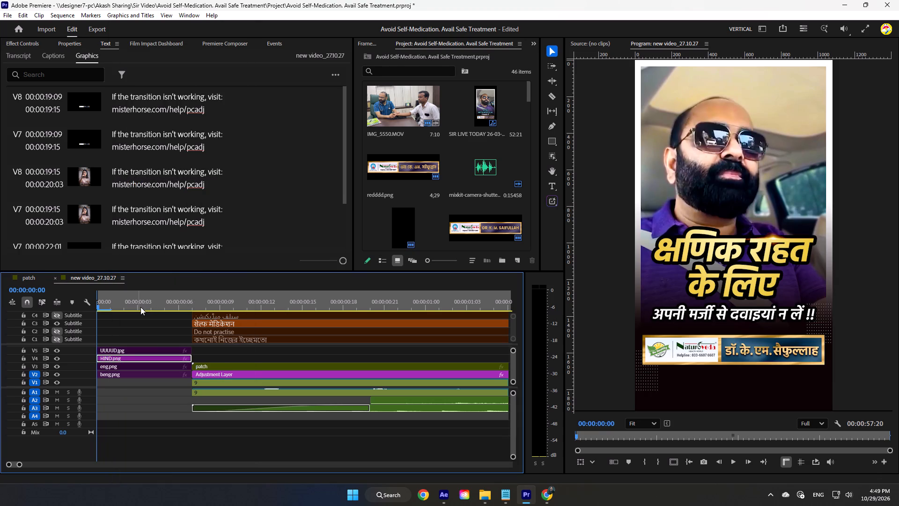
In the nested patch sequence, hide the English banner track V2, show the Hindi banner track V3, and return to the main sequence.
left_click_drag(143, 298, 378, 310)
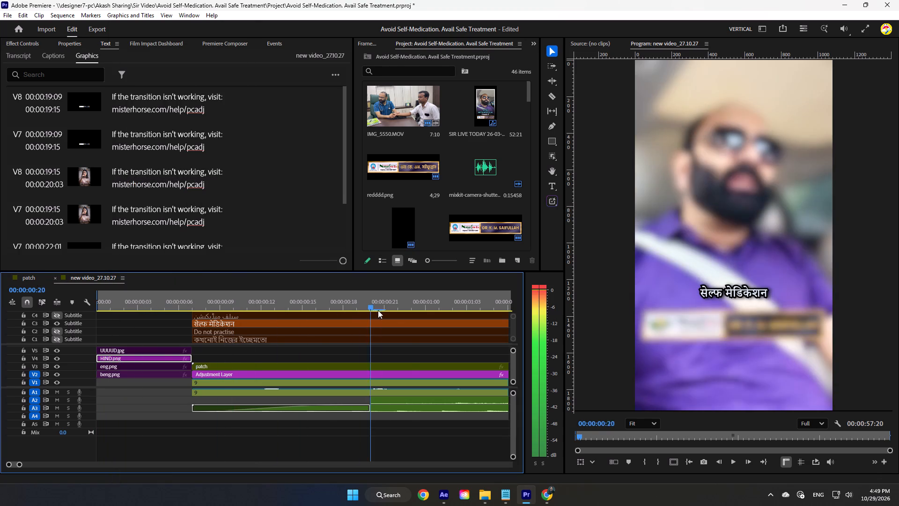
left_click_drag(378, 310, 481, 319)
double_click(268, 367)
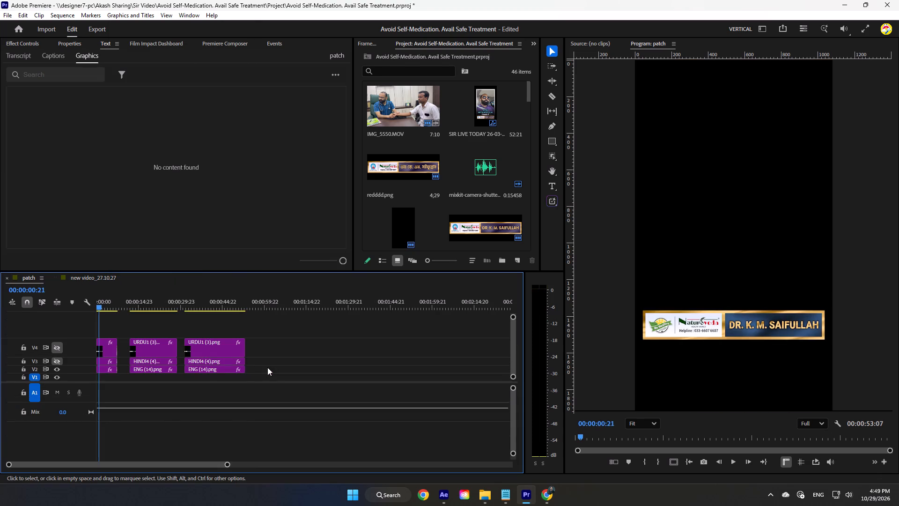
left_click(57, 369)
left_click(57, 363)
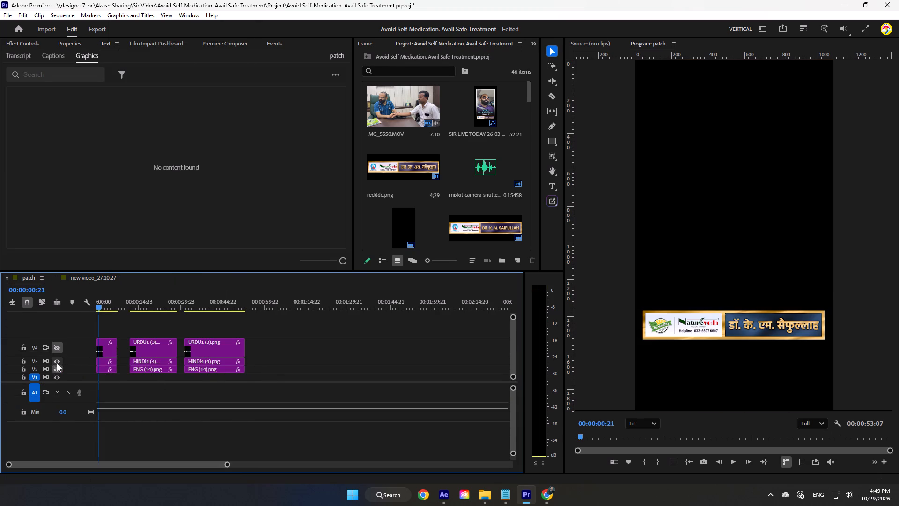
left_click(87, 277)
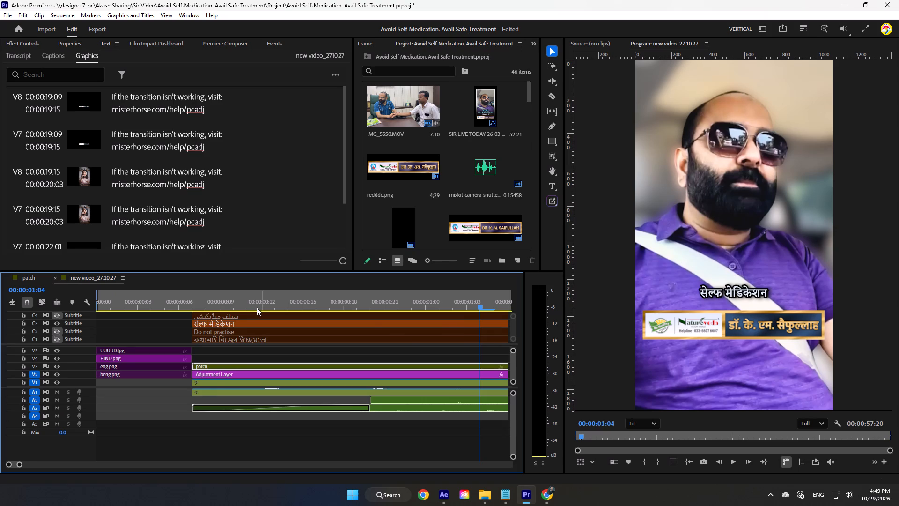
Replace the closing PSA_ENGLISH.mp4 clip at the end of the sequence with PSA_HINDI.mp4 from the project bin.
key("minus")
key("minus")
key("minus")
type("--")
key("minus")
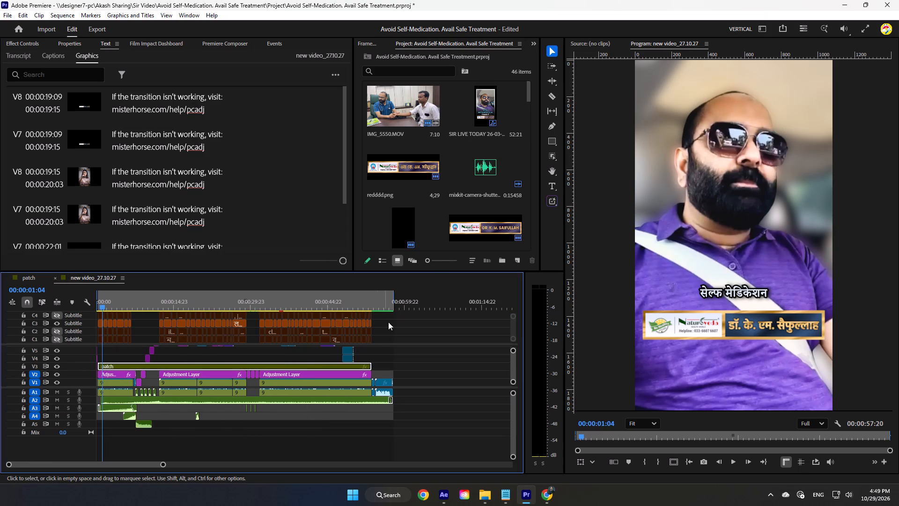
left_click_drag(268, 305, 368, 308)
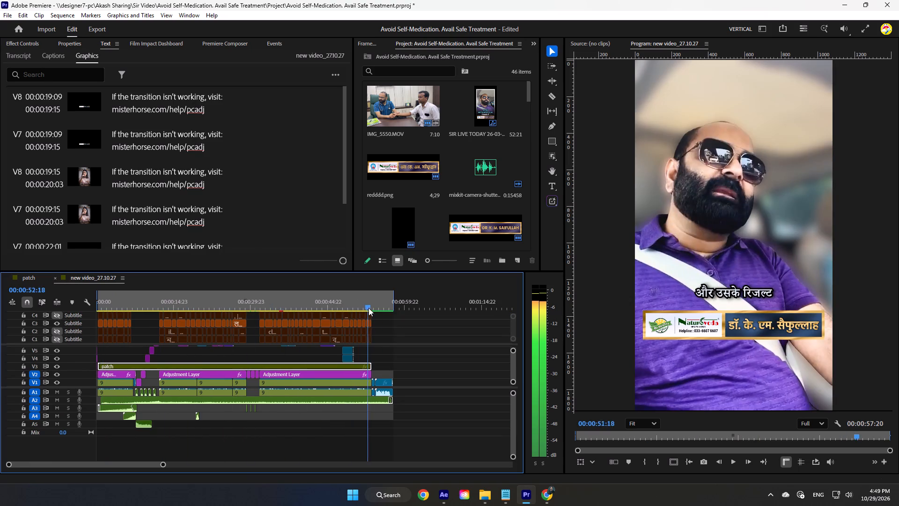
left_click_drag(368, 308, 386, 308)
left_click(420, 363)
type("==")
key("equal")
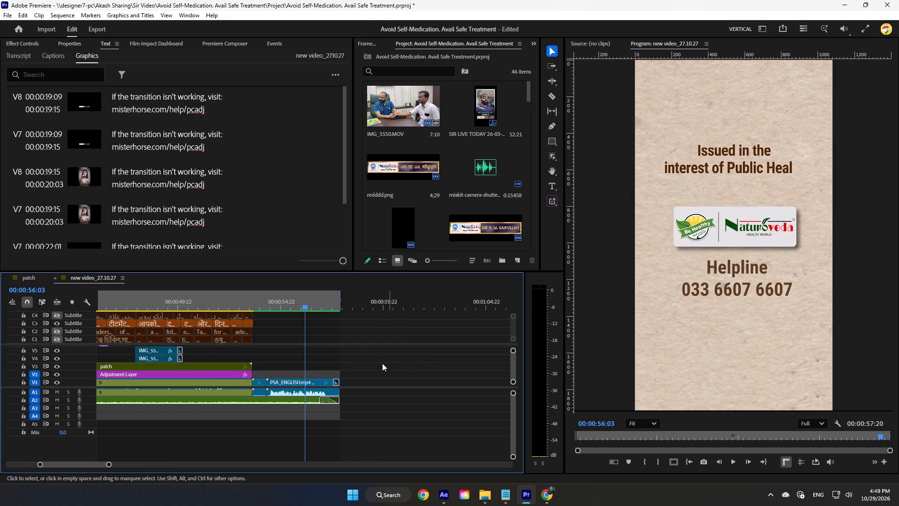
scroll(478, 92, "down", 20)
scroll(478, 92, "down", 17)
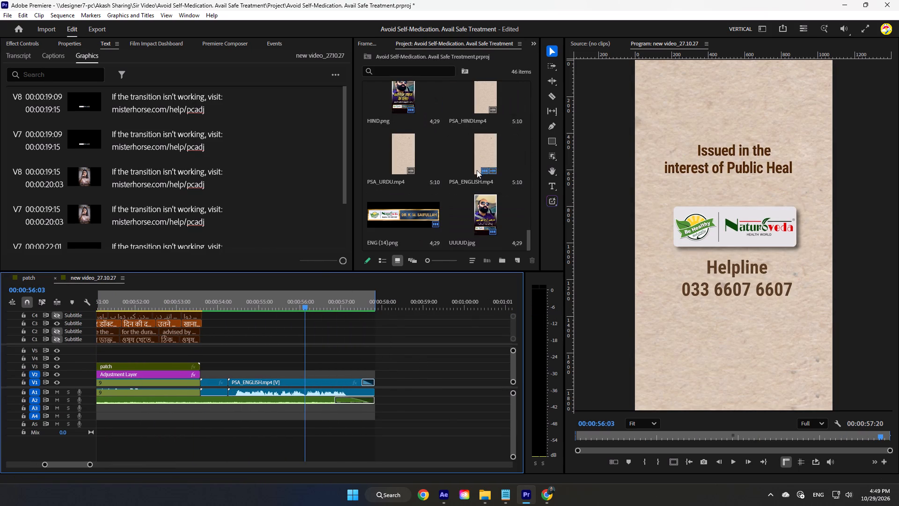
left_click_drag(330, 354, 327, 394)
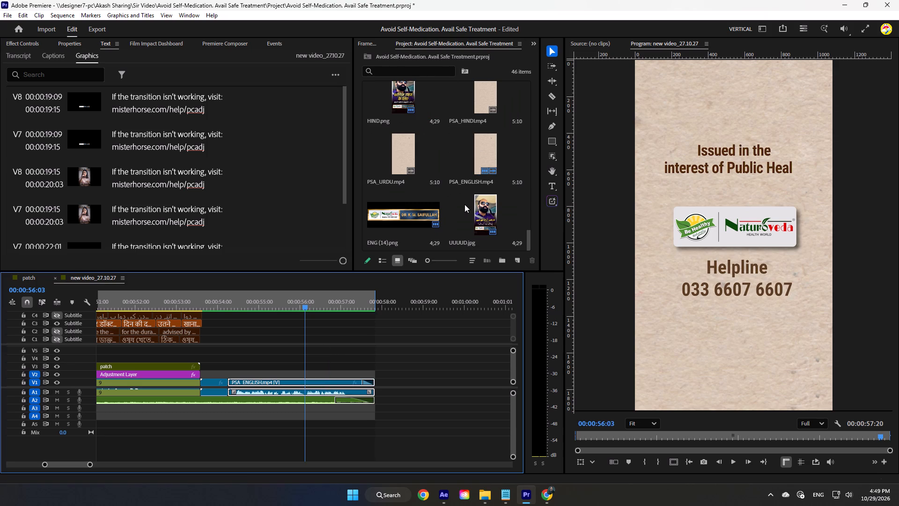
left_click_drag(486, 99, 280, 328)
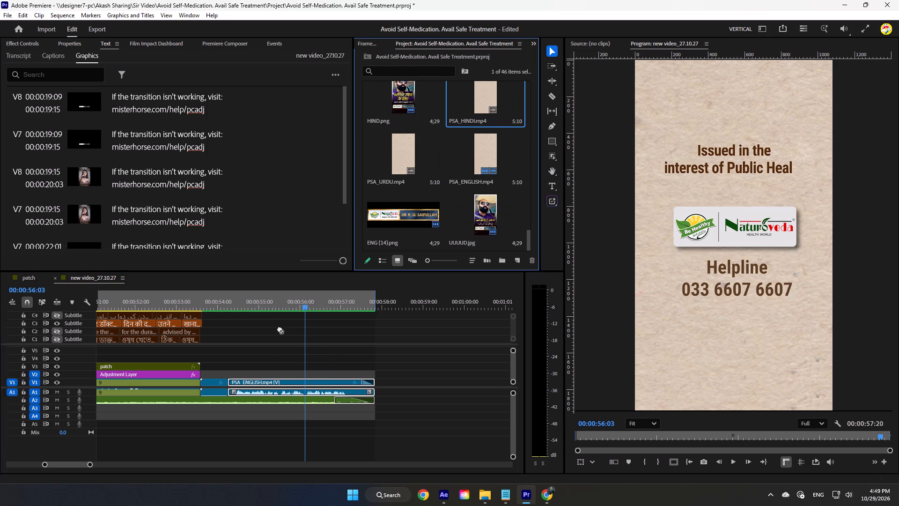
left_click_drag(280, 328, 290, 384)
Trim the ends of the PSA_HINDI.mp4 video, its audio and the background music together to about 00:00:57:12.
left_click(444, 375)
left_click_drag(395, 350, 353, 417)
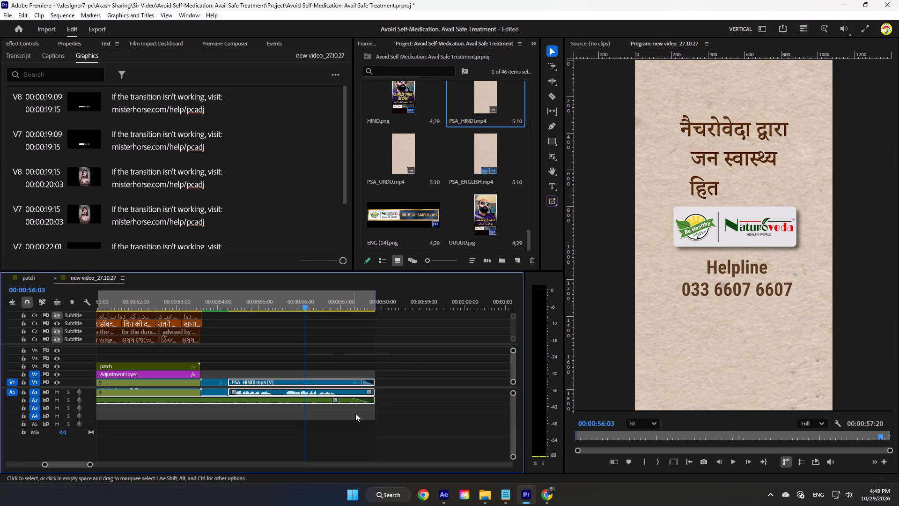
left_click_drag(375, 383, 364, 384)
left_click(383, 382)
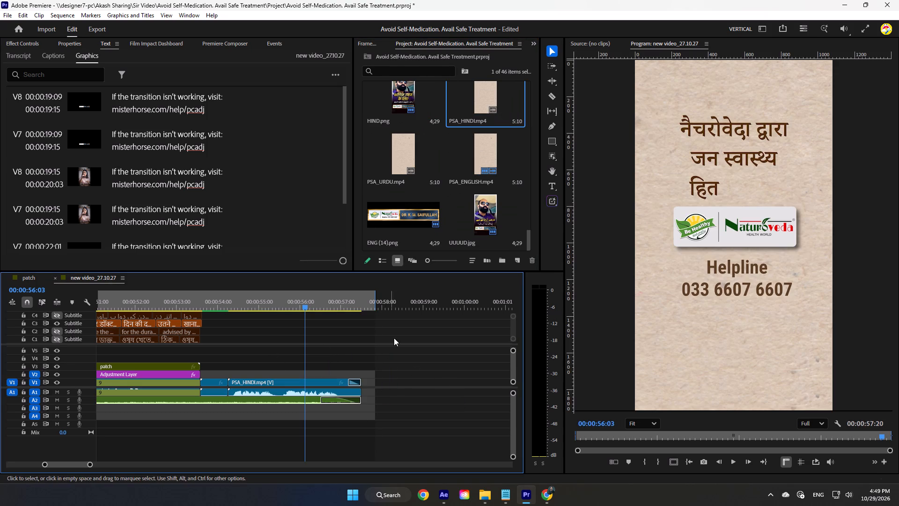
Move the sequence's Out point back to the trimmed end of the closing clip, for a duration of 00:00:57:12.
left_click_drag(376, 301, 372, 301)
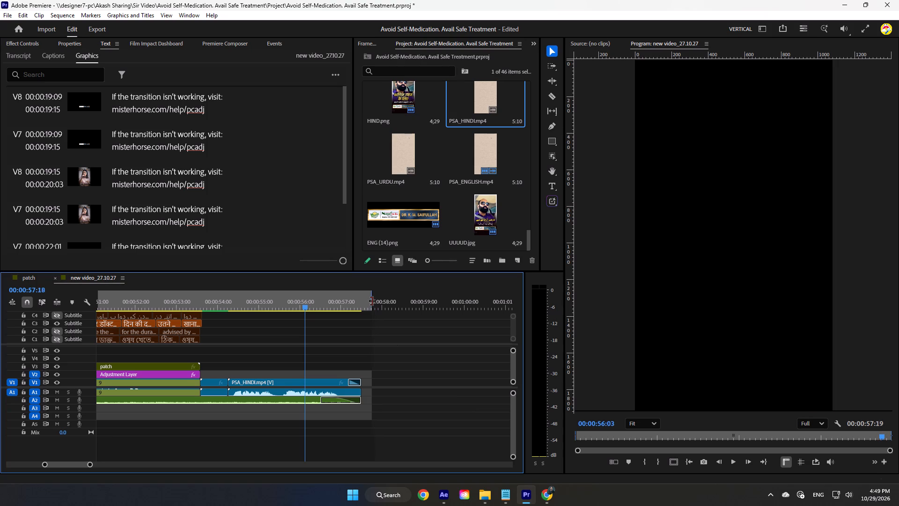
left_click_drag(372, 301, 364, 301)
Scrub back through the sequence to its start to review the Hindi subtitles, banner and cover image.
left_click_drag(307, 301, 300, 301)
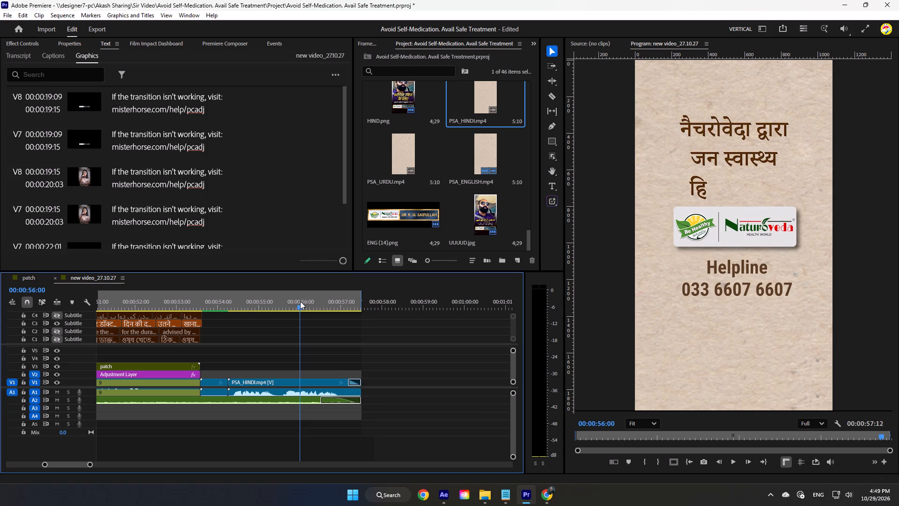
type("--")
key("minus")
left_click_drag(267, 306, 139, 303)
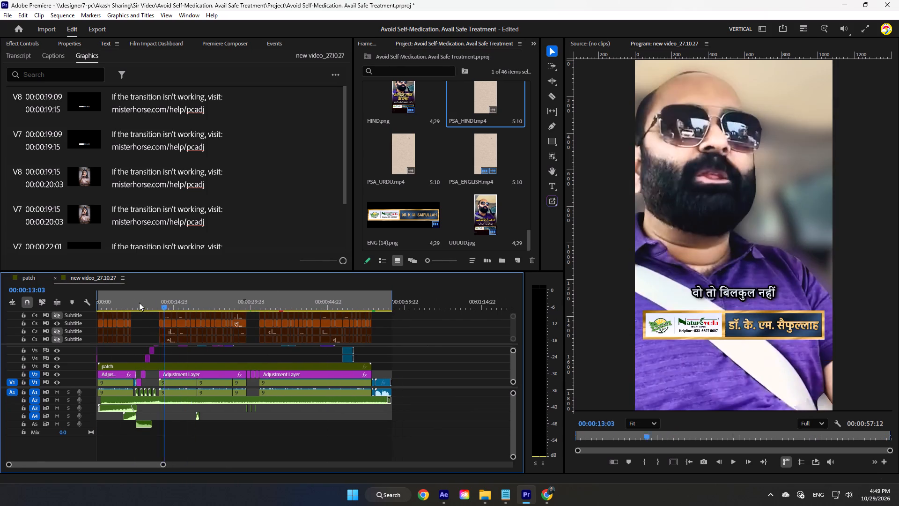
left_click_drag(139, 303, 69, 321)
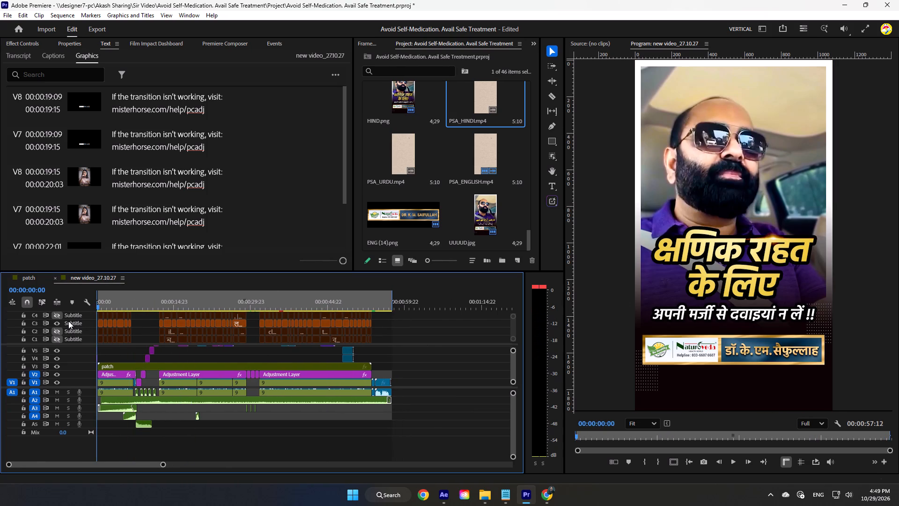
type("====")
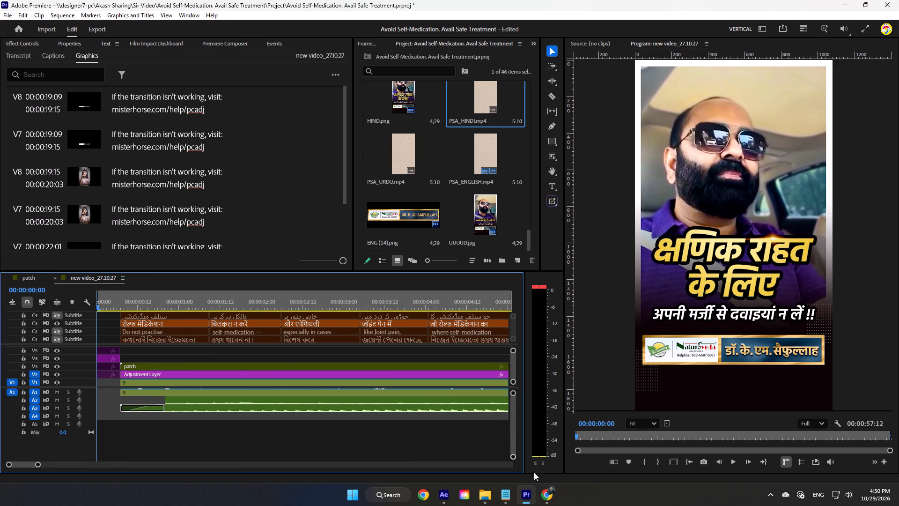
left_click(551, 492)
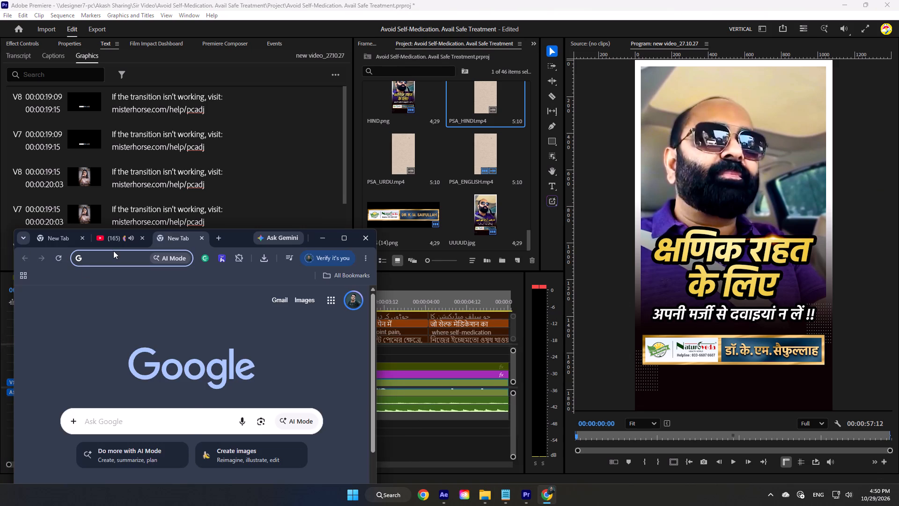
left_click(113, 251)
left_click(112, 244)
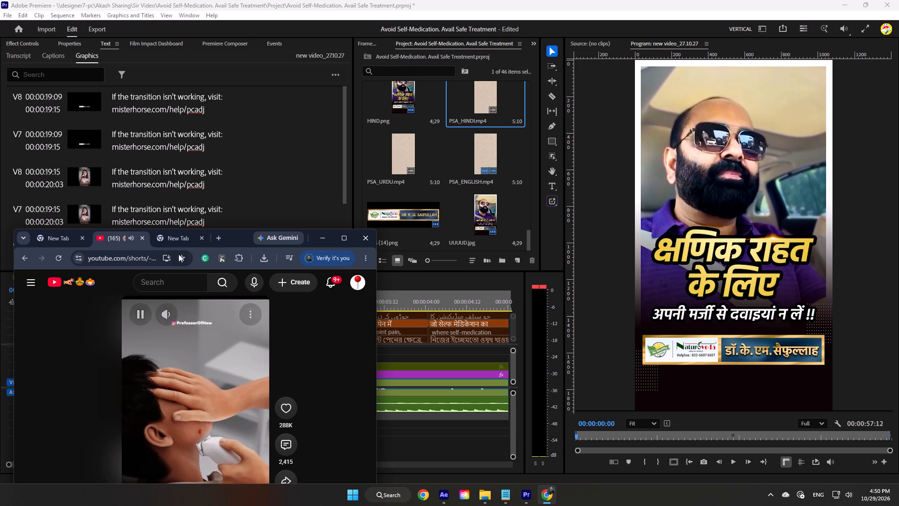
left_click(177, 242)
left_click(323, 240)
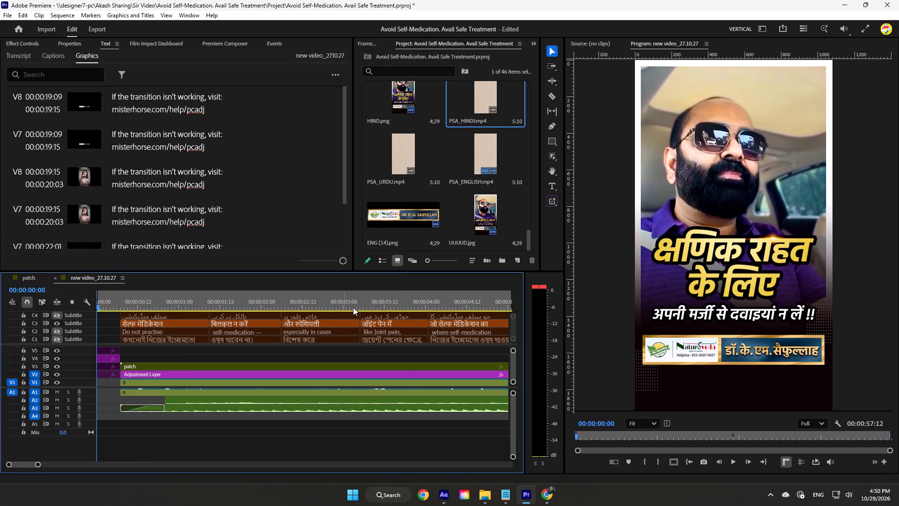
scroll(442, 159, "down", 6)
Switch to File Explorer and open New folder inside the Avoid Self-Medication. Avail Safe Treatment folder.
left_click(479, 492)
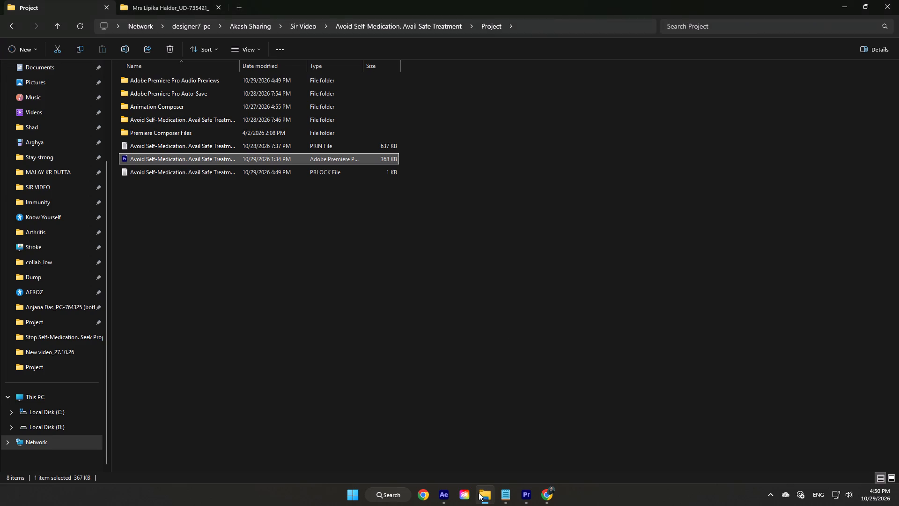
left_click(57, 29)
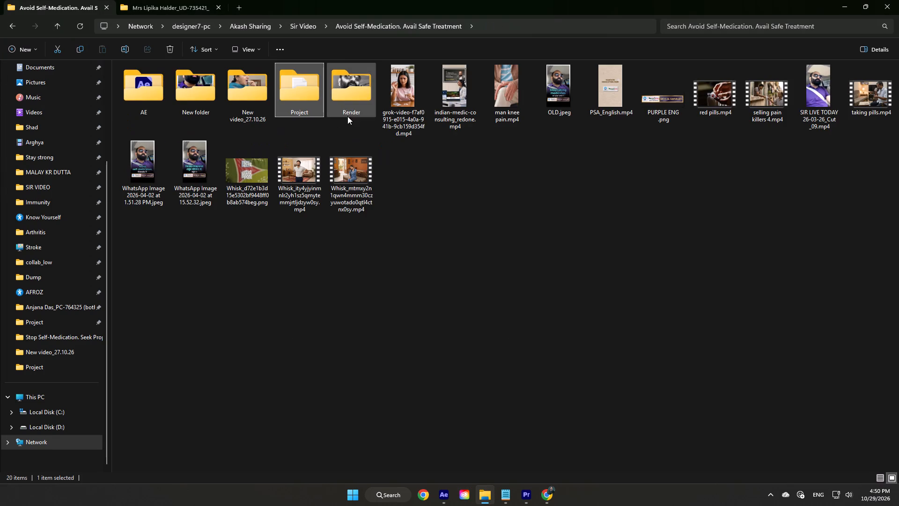
double_click(254, 106)
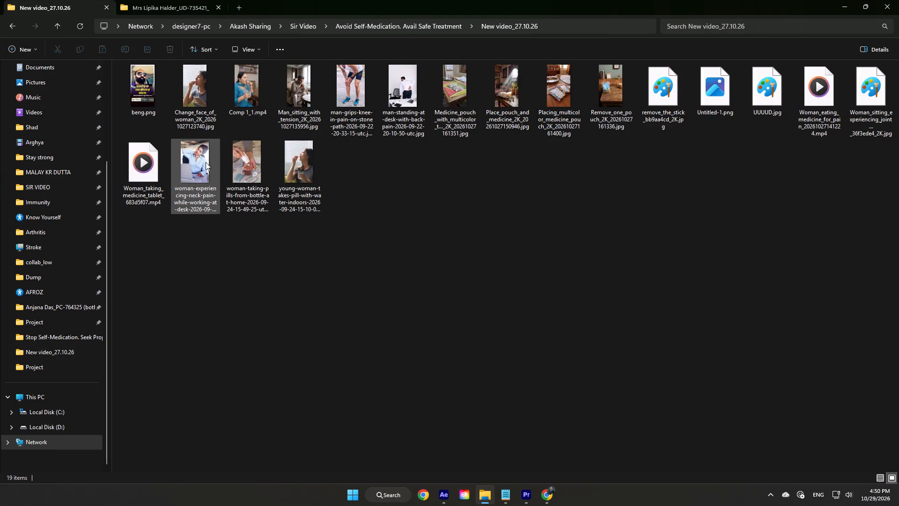
left_click(59, 29)
double_click(202, 112)
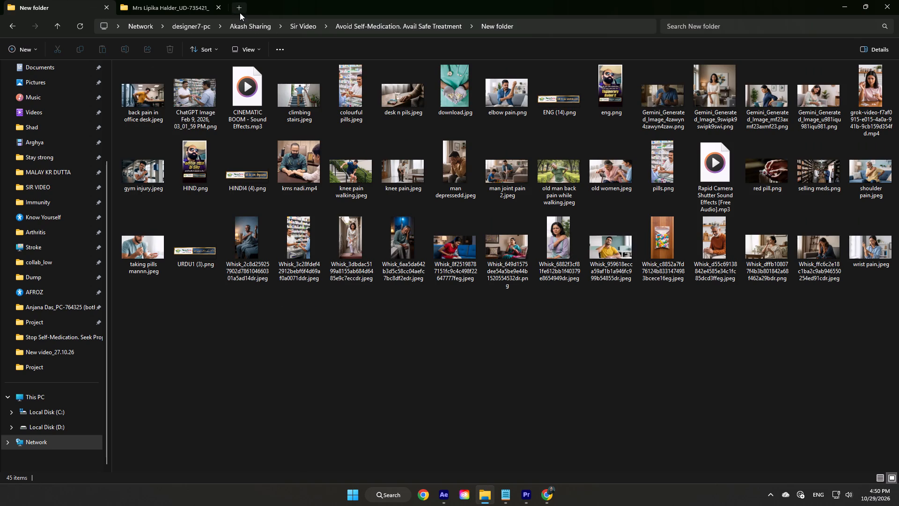
In a new tab, open the Stop Self-Medication. Seek Proper Treatment folder under Pranab's SHORT THUMBNAIL on designer6-pc and preview HIND.png.
left_click(239, 8)
left_click(237, 35)
left_click(236, 31)
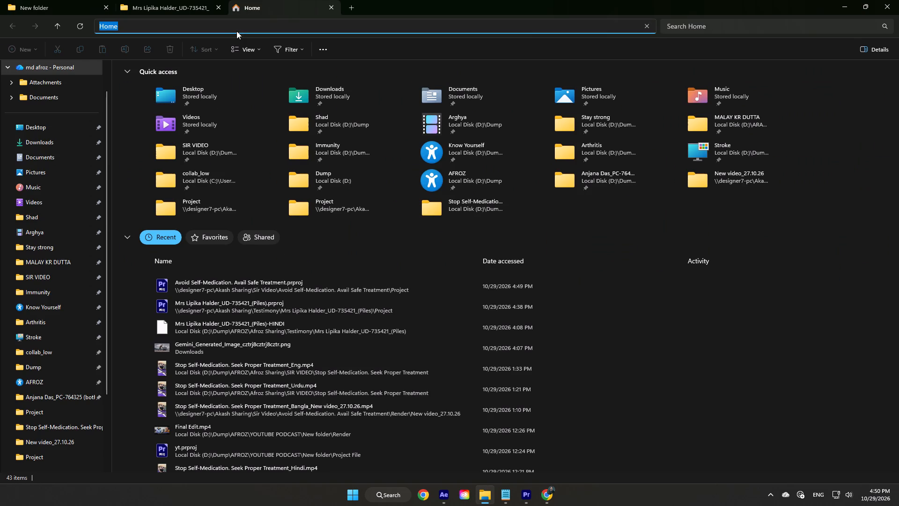
left_click(155, 70)
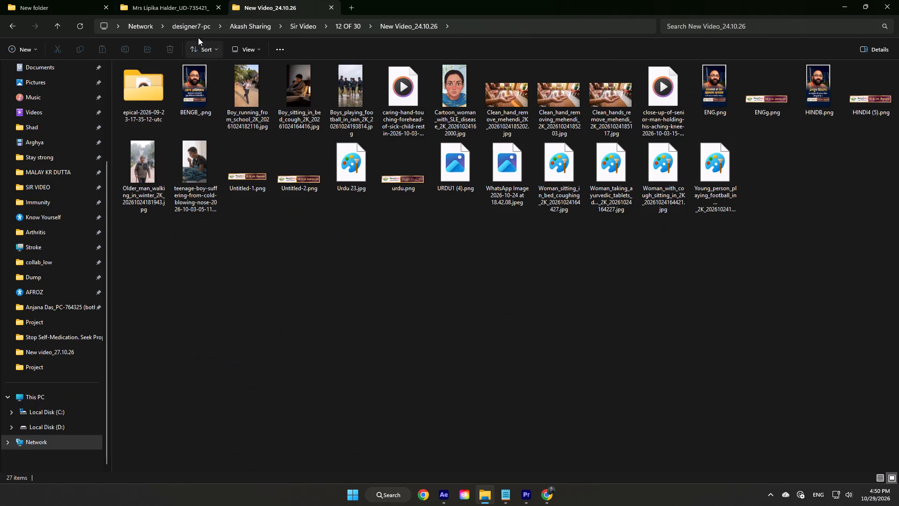
left_click(470, 29)
left_click(140, 79)
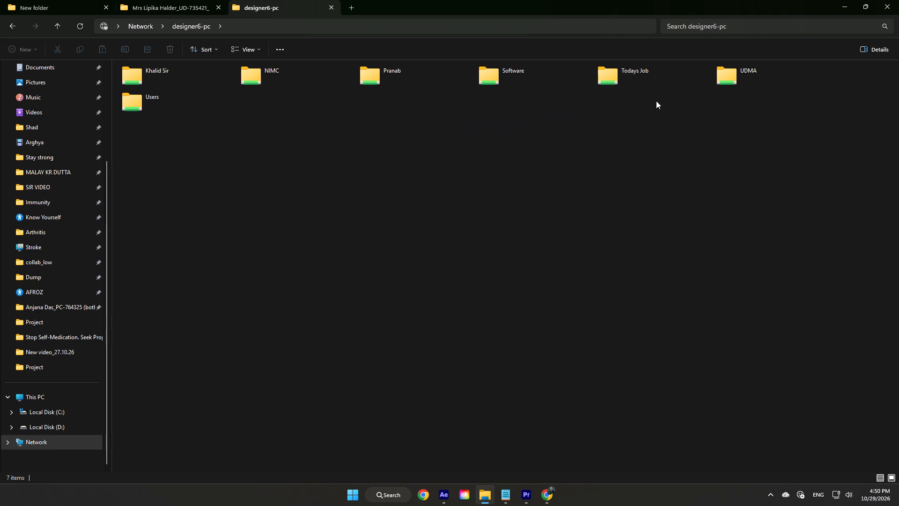
double_click(428, 71)
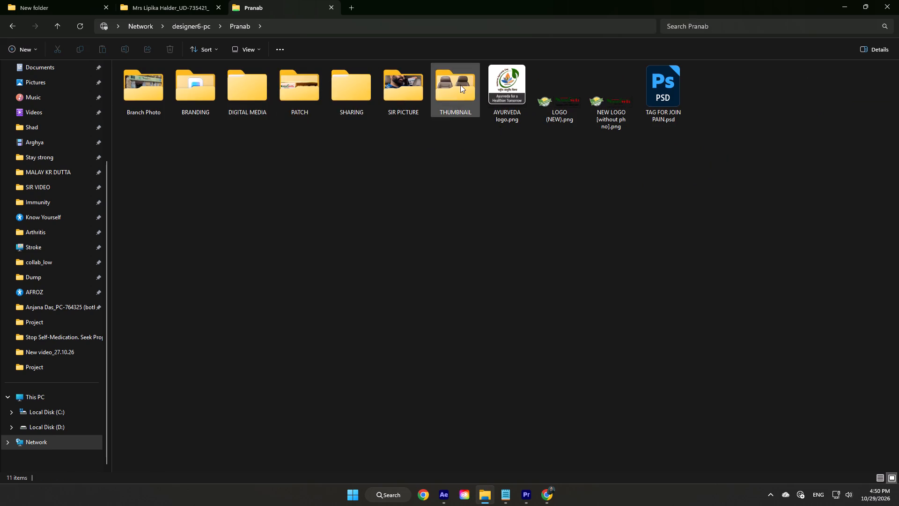
double_click(460, 85)
double_click(304, 119)
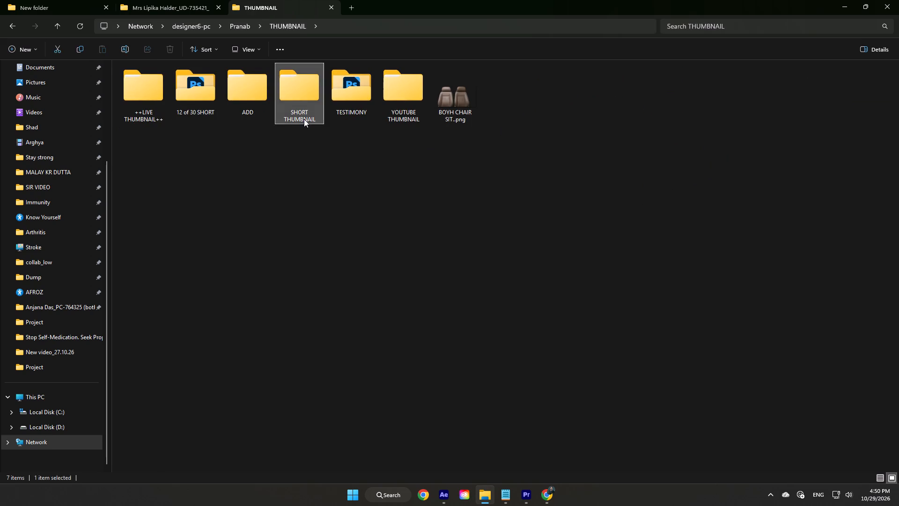
left_click(140, 125)
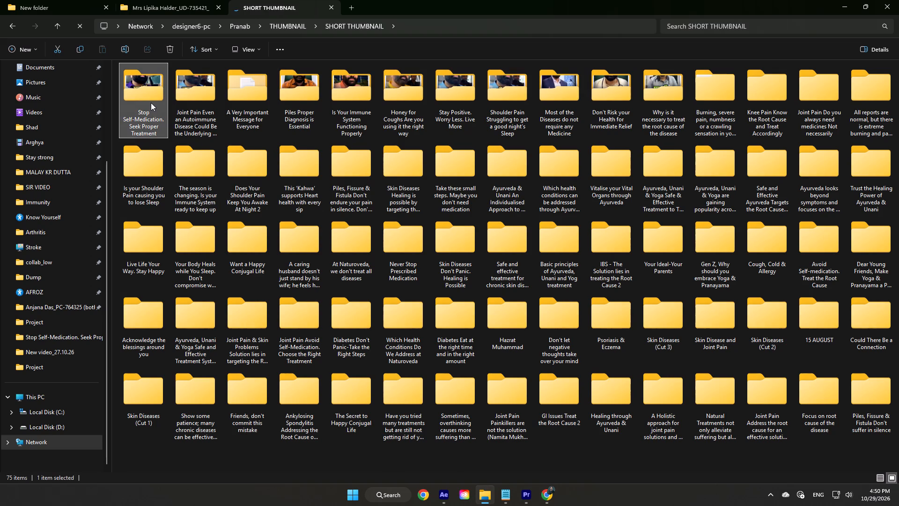
double_click(152, 100)
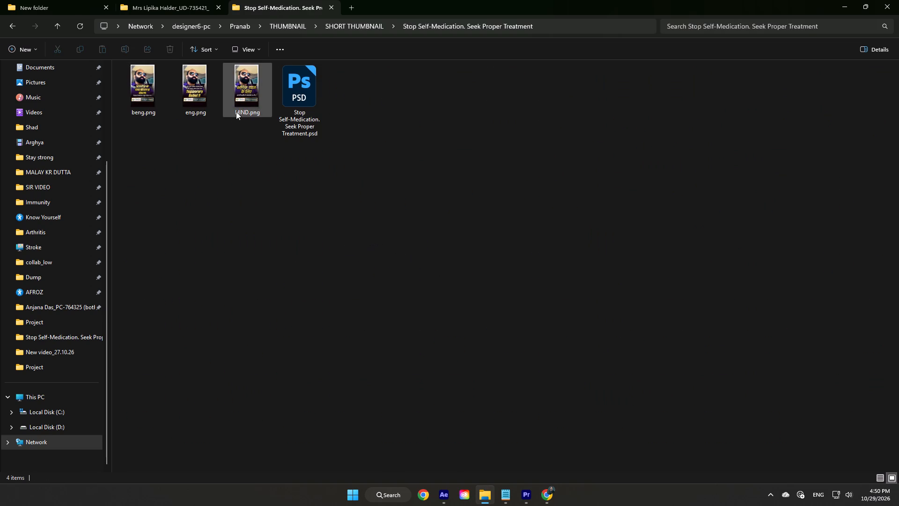
double_click(259, 97)
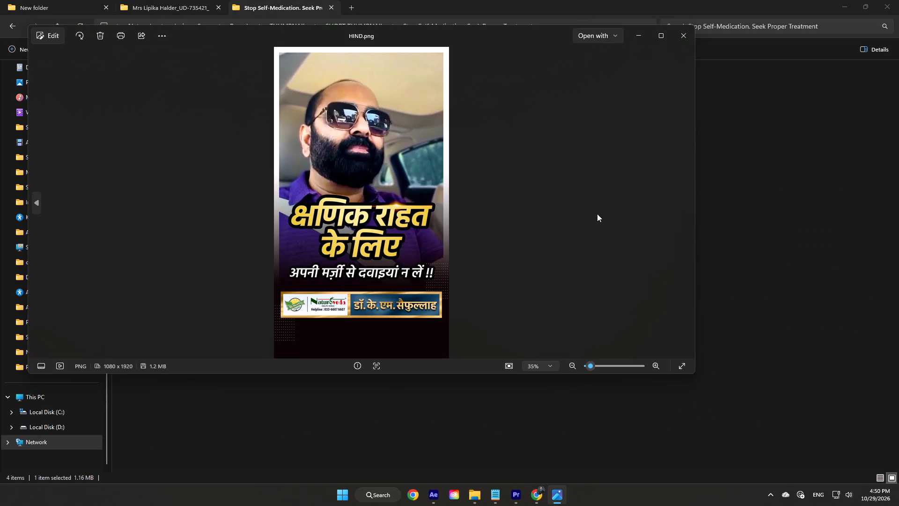
left_click(682, 39)
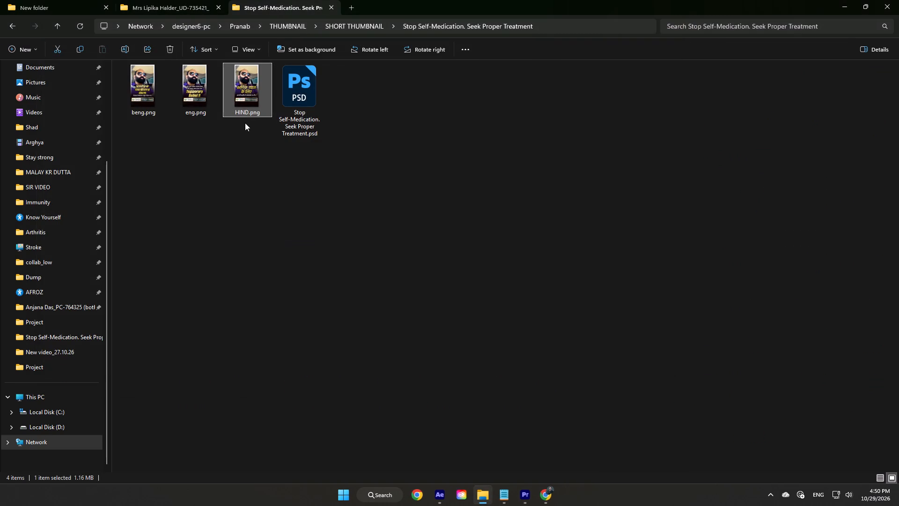
Copy HIND.png into the video's New folder, replacing the existing file, and switch back to Premiere.
right_click(245, 105)
left_click(297, 31)
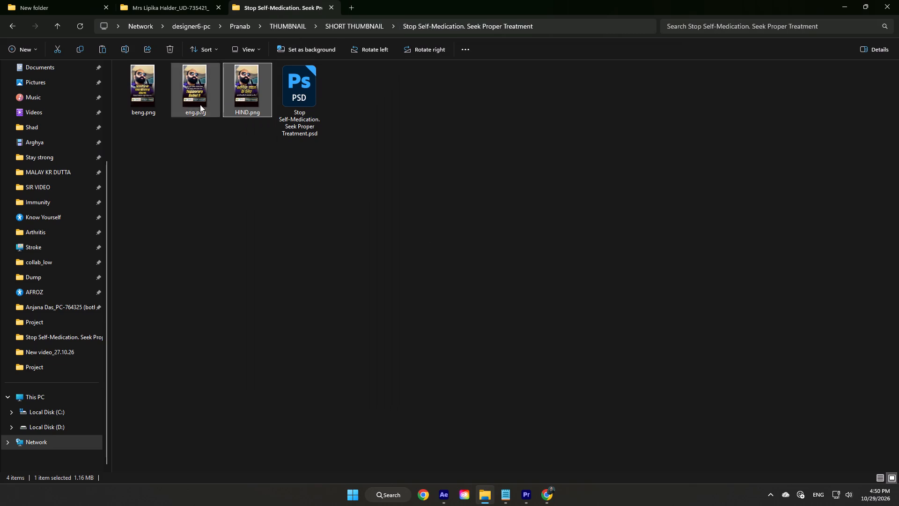
left_click(55, 0)
right_click(233, 306)
left_click(242, 313)
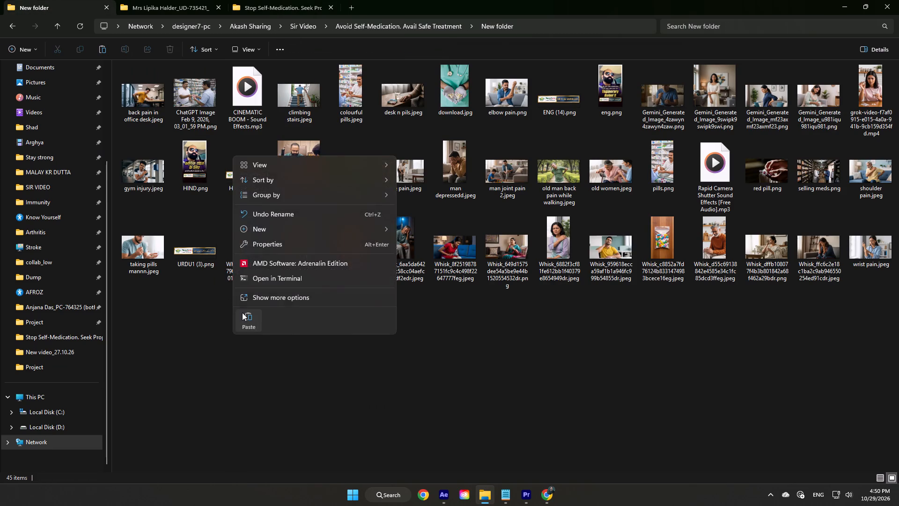
left_click(219, 176)
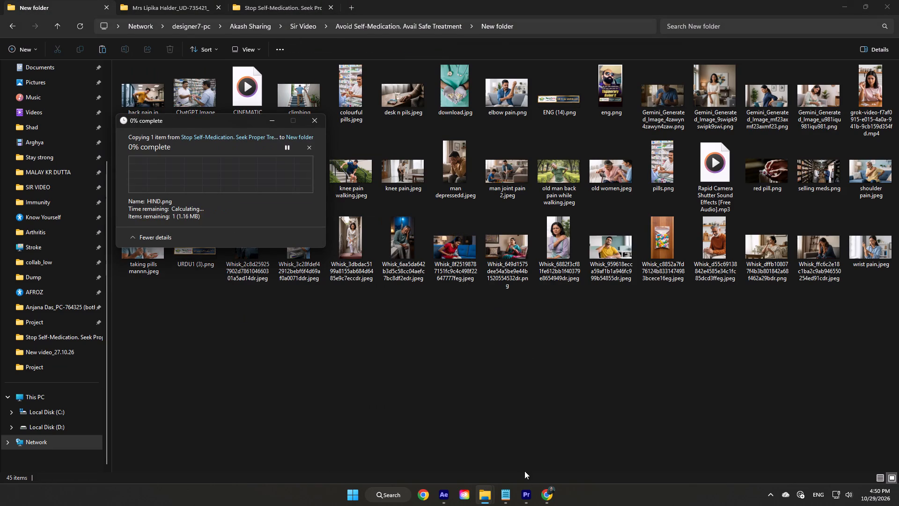
left_click(522, 489)
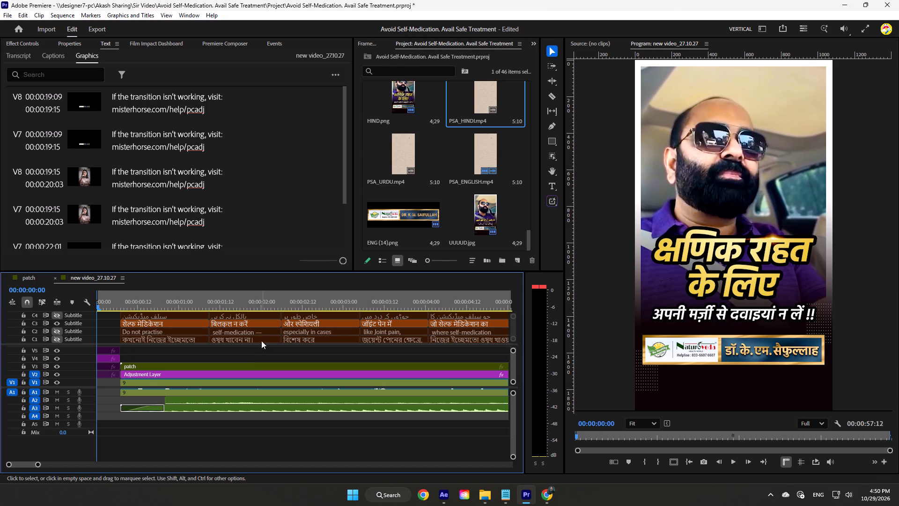
Scrub the opening of the sequence to about 00:00:01:12 to check the replaced cover image and first Hindi subtitles.
left_click_drag(121, 307, 221, 305)
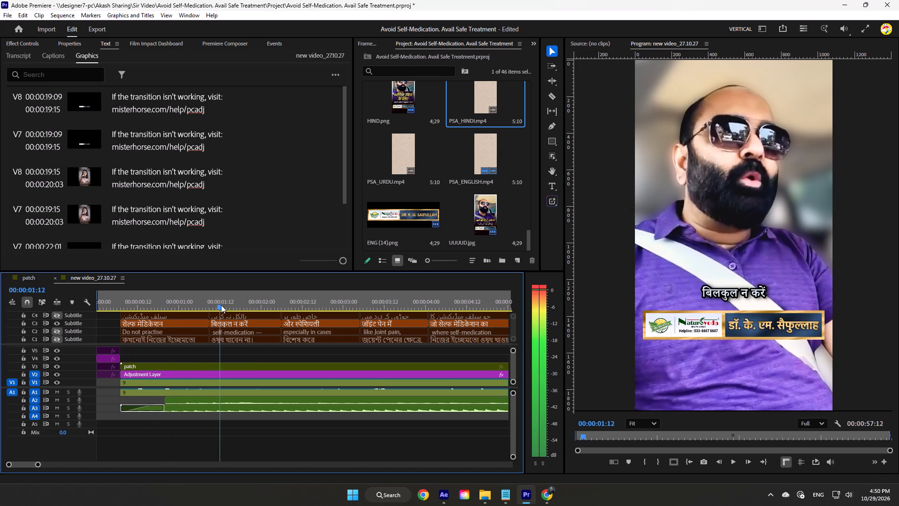
left_click_drag(221, 305, 221, 305)
Switch to Chrome, close the YouTube tab that is playing audio, and return to Premiere.
left_click(555, 497)
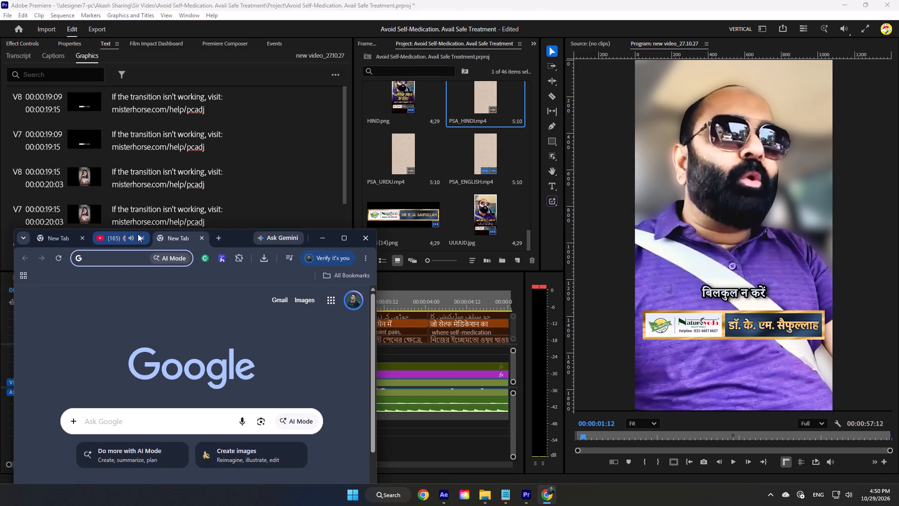
left_click(142, 238)
left_click(323, 236)
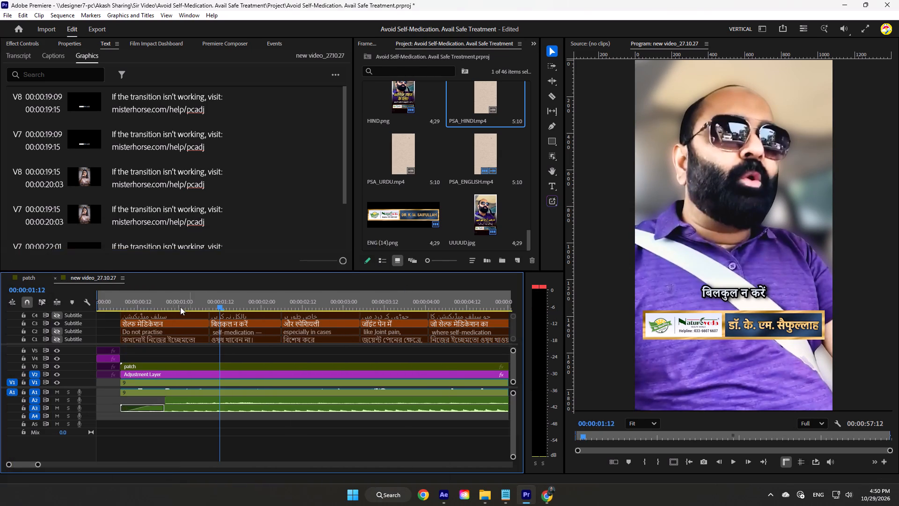
Scrub back and forth over the first seconds of the sequence to check the cover image, banner and Hindi subtitles.
left_click_drag(168, 305, 103, 311)
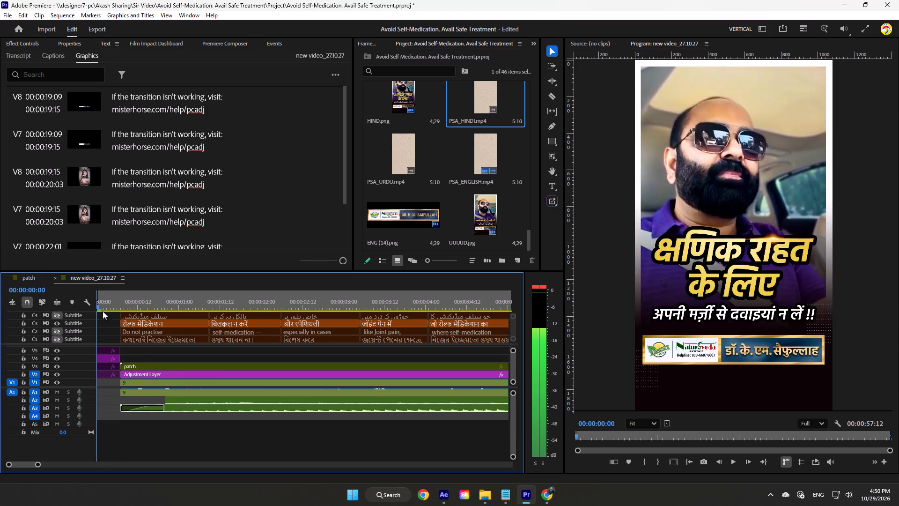
left_click_drag(103, 311, 294, 308)
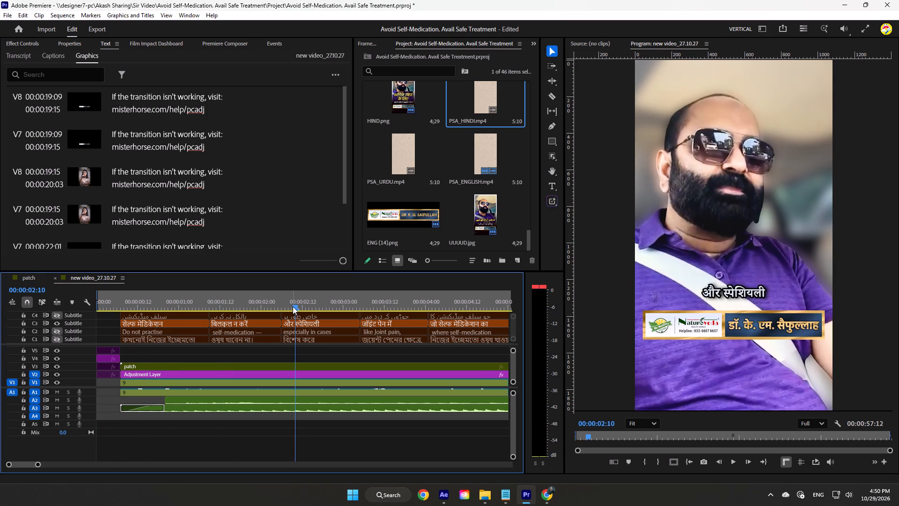
left_click_drag(293, 306, 87, 323)
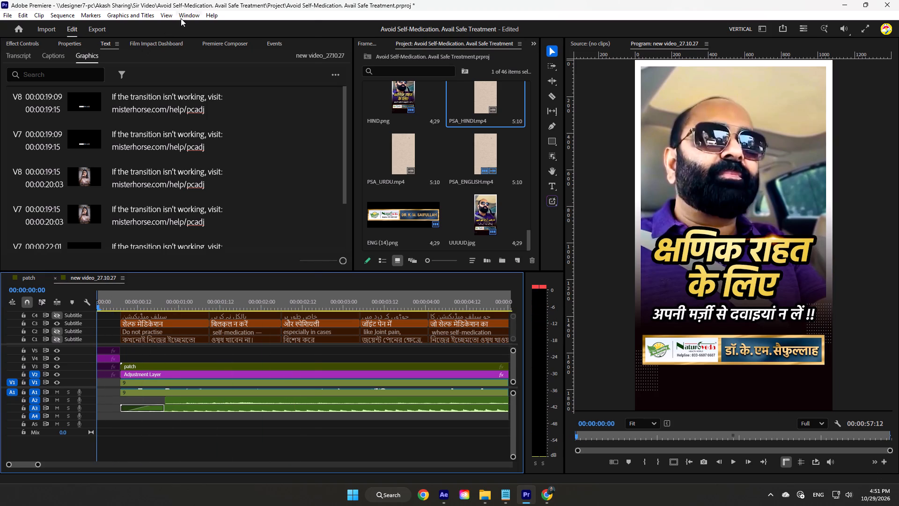
left_click(182, 18)
left_click_drag(127, 305, 80, 311)
Show the captions list and review the Hindi subtitles from the start through the लोग जादू की पुड़िया line.
scroll(196, 289, "down", 3)
left_click(55, 56)
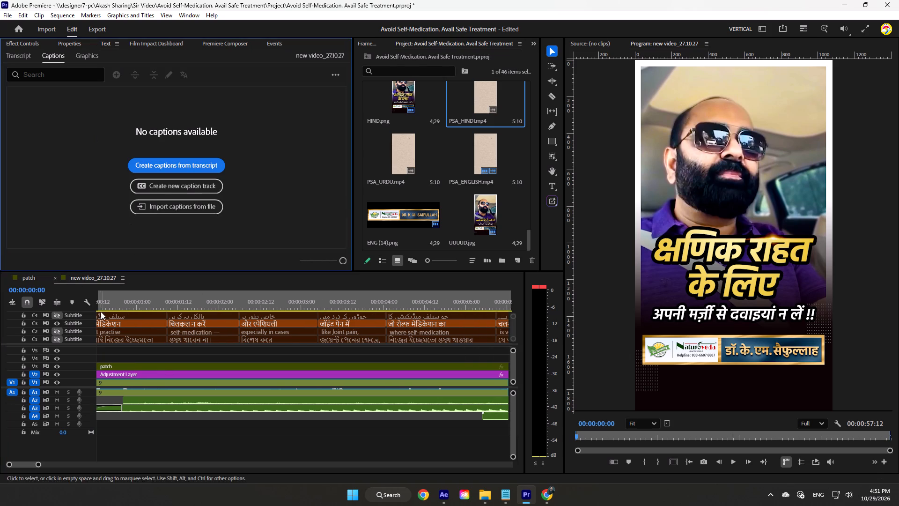
left_click_drag(106, 303, 833, 293)
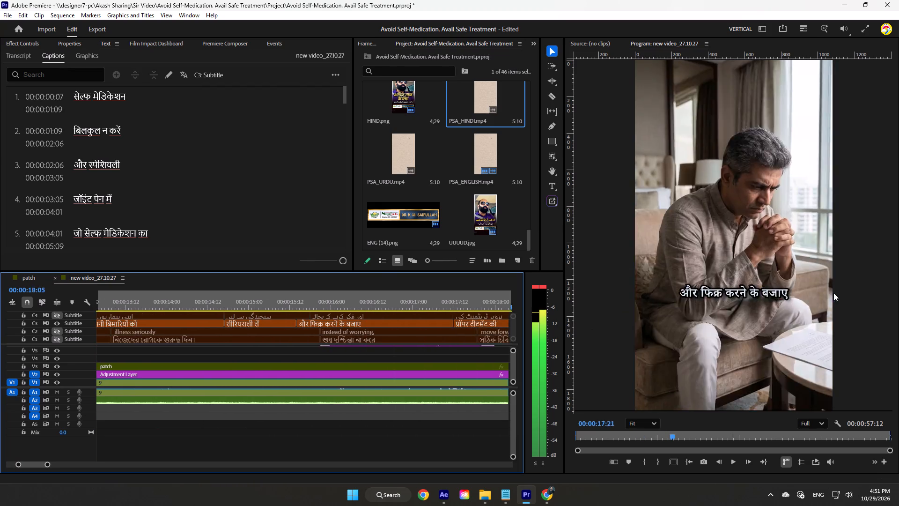
left_click_drag(833, 293, 284, 294)
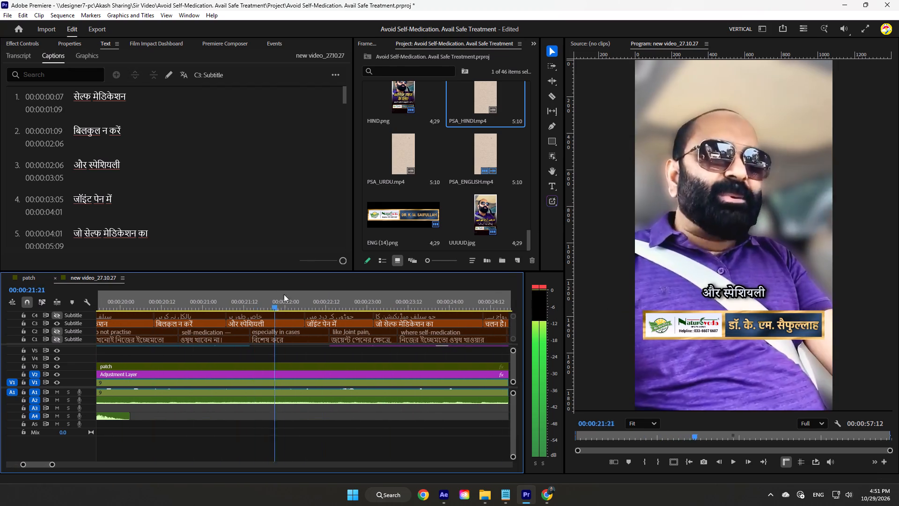
left_click_drag(284, 294, 185, 305)
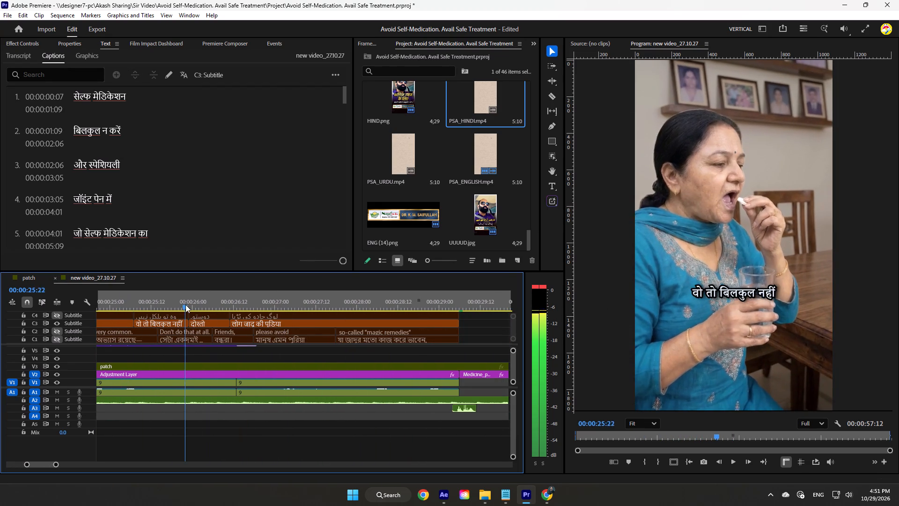
left_click_drag(185, 305, 243, 305)
Play back the लोग जादू की पुड़िया subtitle, trim its start to about 00:00:27:10, and extend the दोस्तो subtitle up to it.
left_click(260, 325)
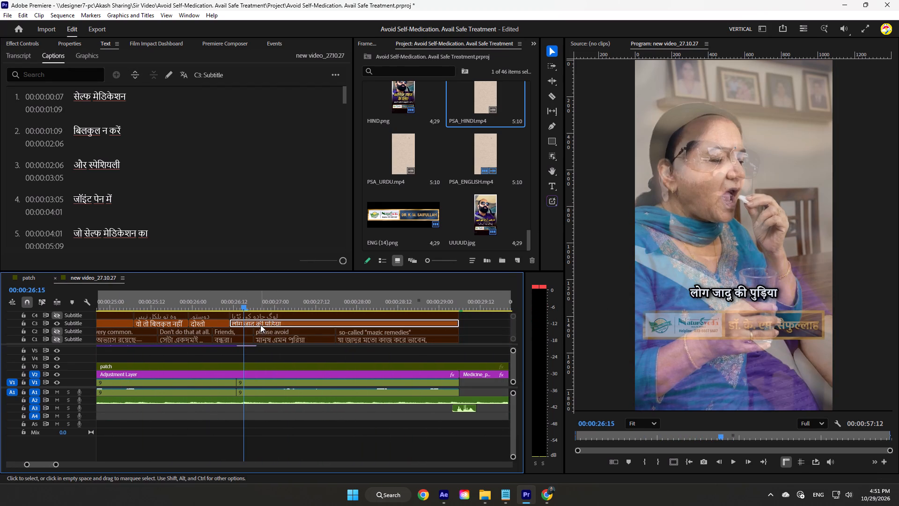
left_click_drag(225, 301, 185, 299)
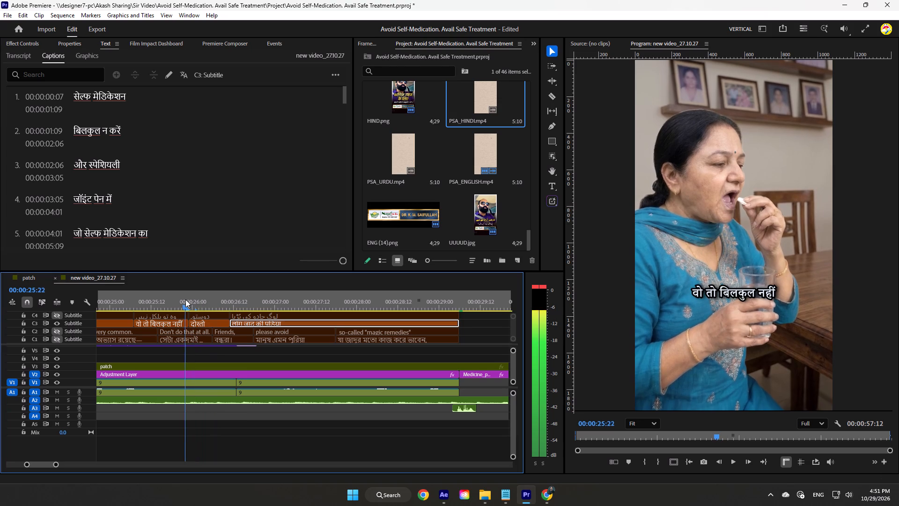
left_click_drag(185, 299, 182, 300)
key("space")
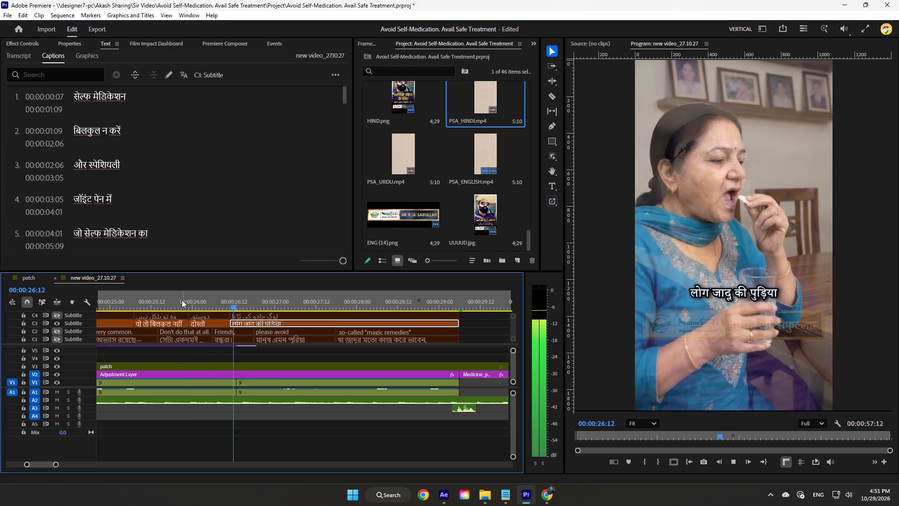
key("space")
key("space")
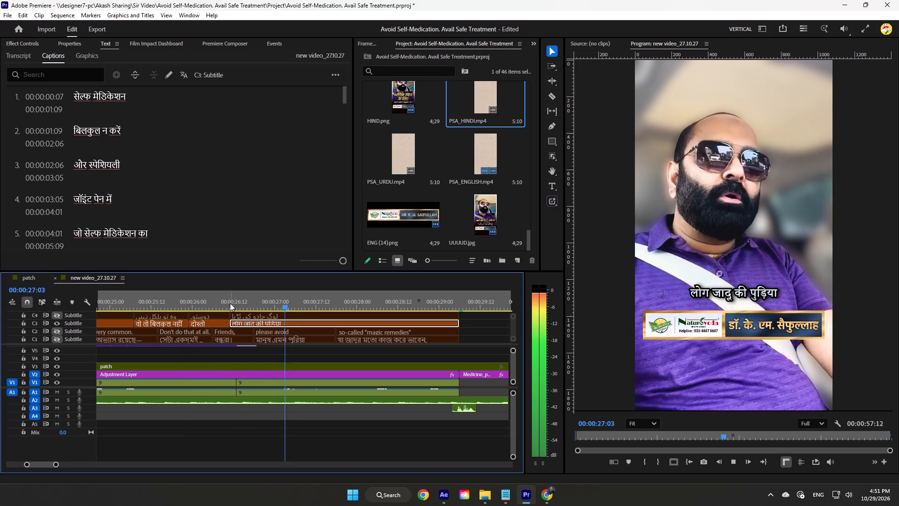
key("space")
left_click_drag(233, 325, 306, 325)
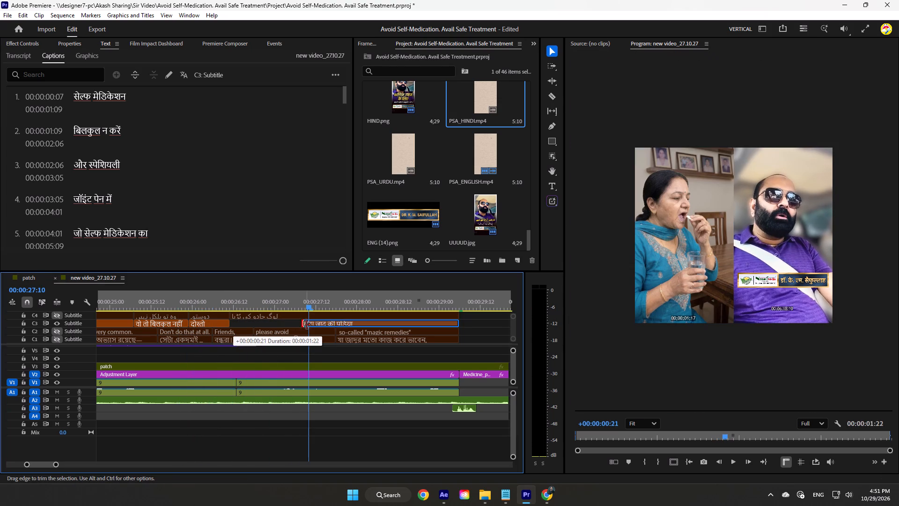
left_click_drag(306, 325, 312, 325)
left_click_drag(233, 321, 328, 327)
Play back the sequence from the दोस्तो subtitle through लोग जादू की पुड़िया to check the new timing.
left_click_drag(283, 300, 197, 300)
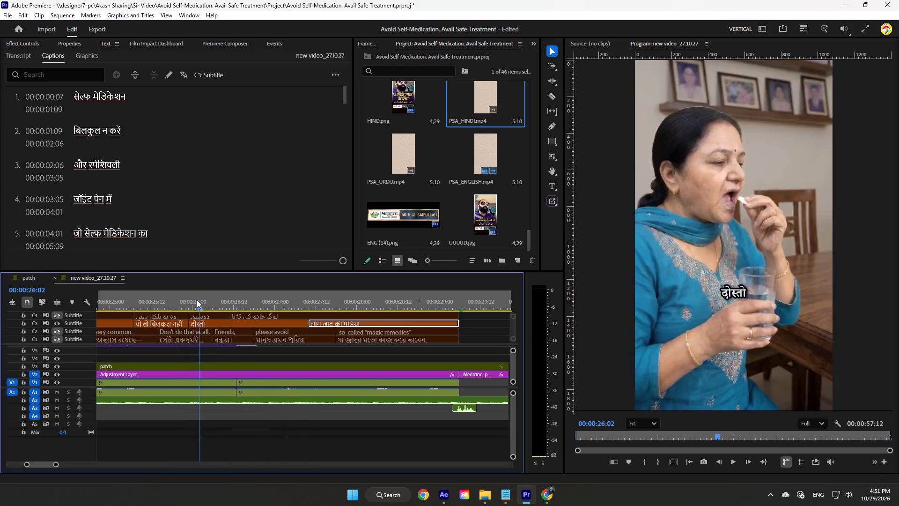
left_click_drag(197, 300, 192, 300)
key("space")
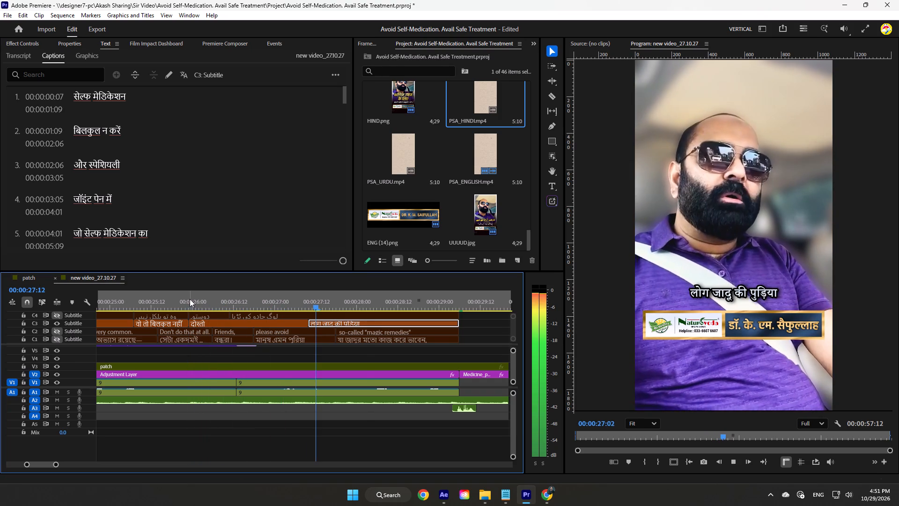
key("space")
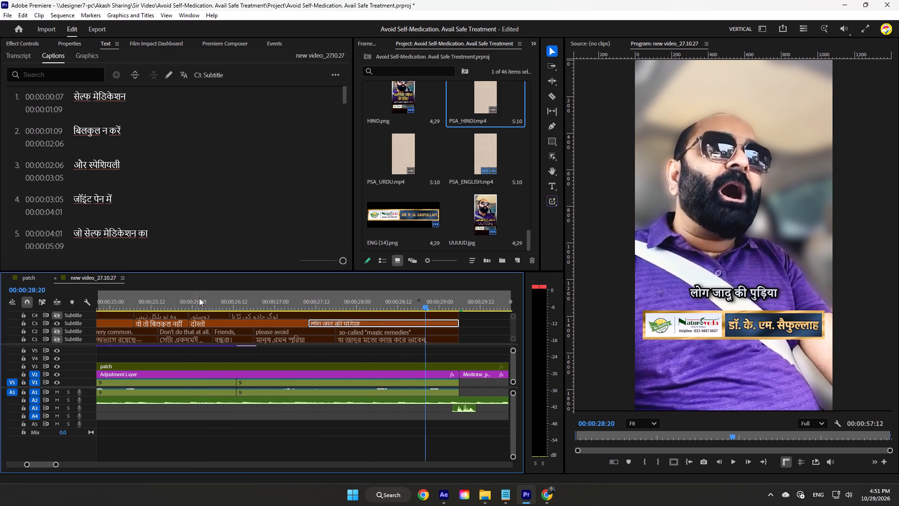
Copy the danda (।) from the चलन है। subtitle at 00:00:05:09 and add it after दोस्तो in the subtitle at 00:00:25:23.
left_click_drag(295, 298, 228, 301)
left_click(234, 323)
scroll(145, 147, "down", 20)
scroll(145, 147, "down", 1)
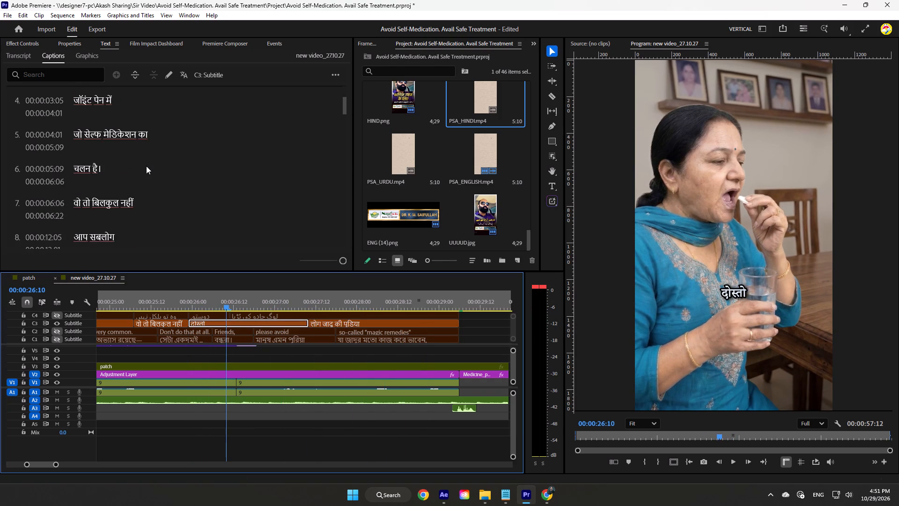
double_click(136, 166)
left_click_drag(105, 171, 96, 172)
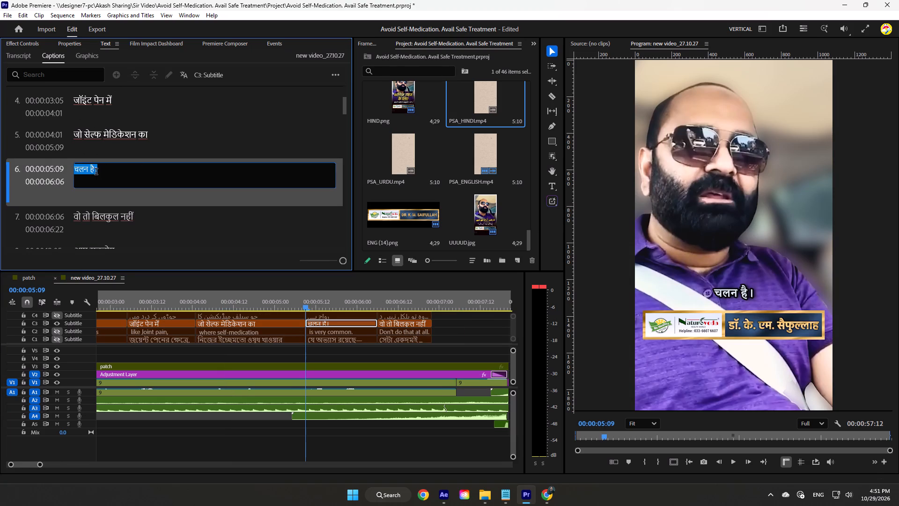
left_click_drag(96, 172, 95, 172)
key("ctrl+c")
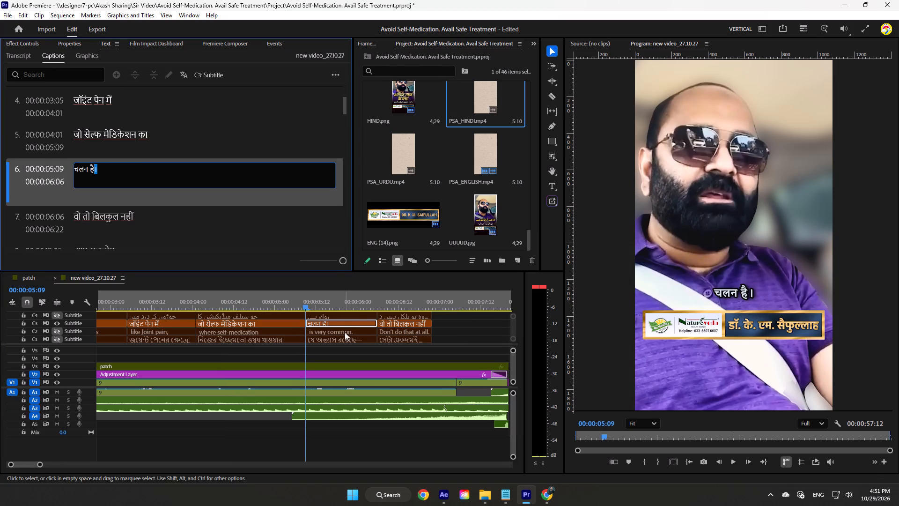
left_click_drag(685, 440, 756, 440)
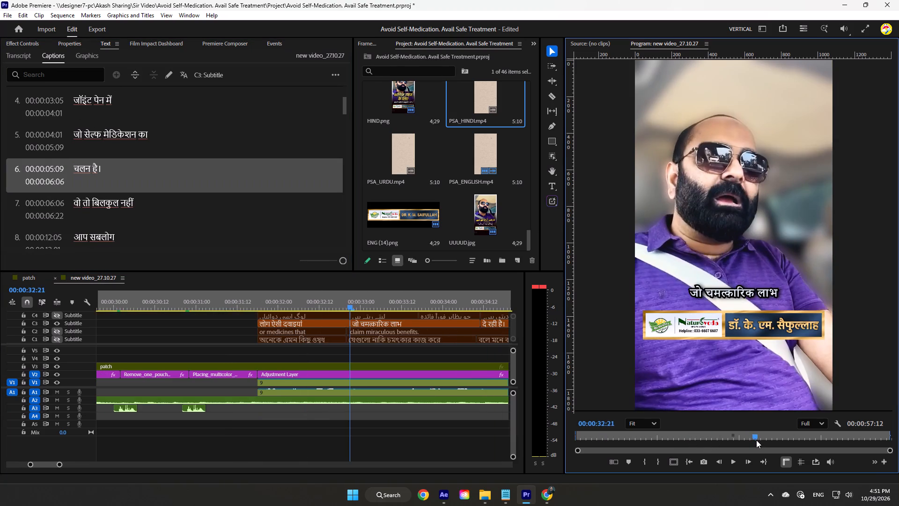
left_click_drag(756, 440, 729, 436)
scroll(142, 294, "up", 8)
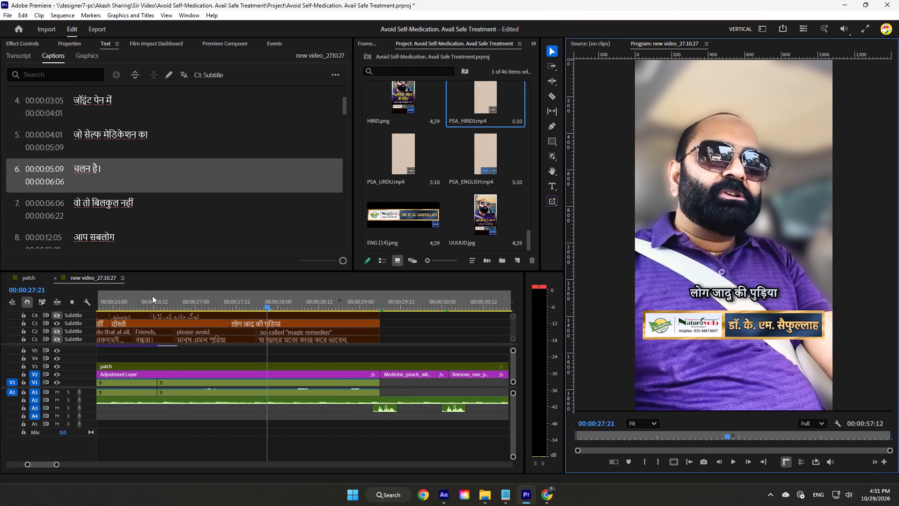
left_click(179, 322)
left_click(177, 324)
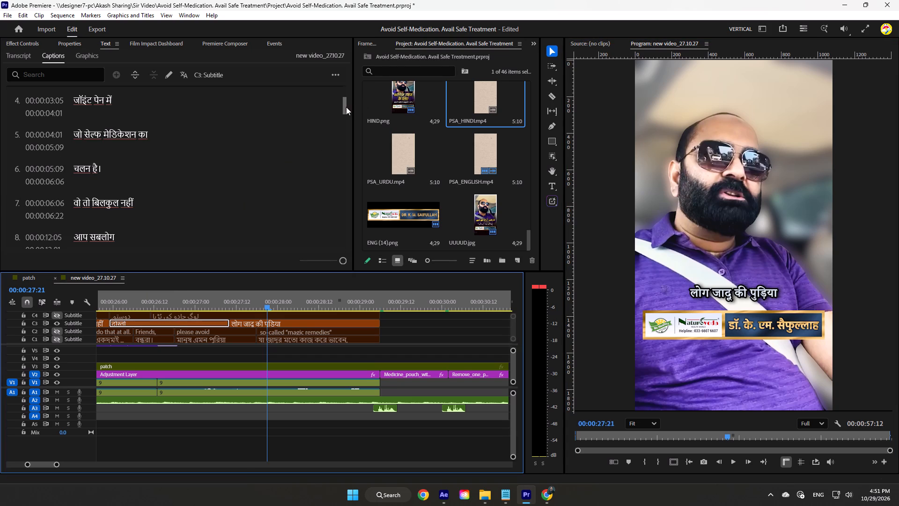
left_click_drag(346, 107, 356, 155)
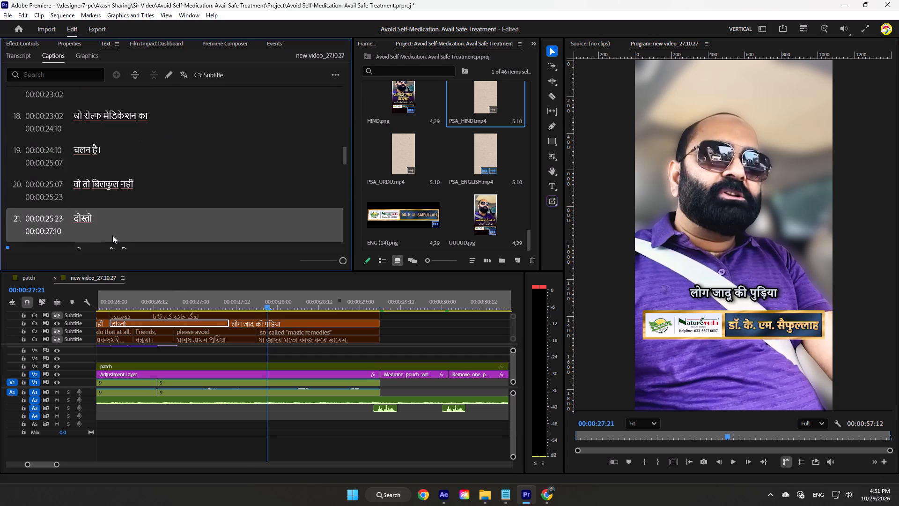
double_click(112, 235)
left_click(99, 231)
key("ctrl+v")
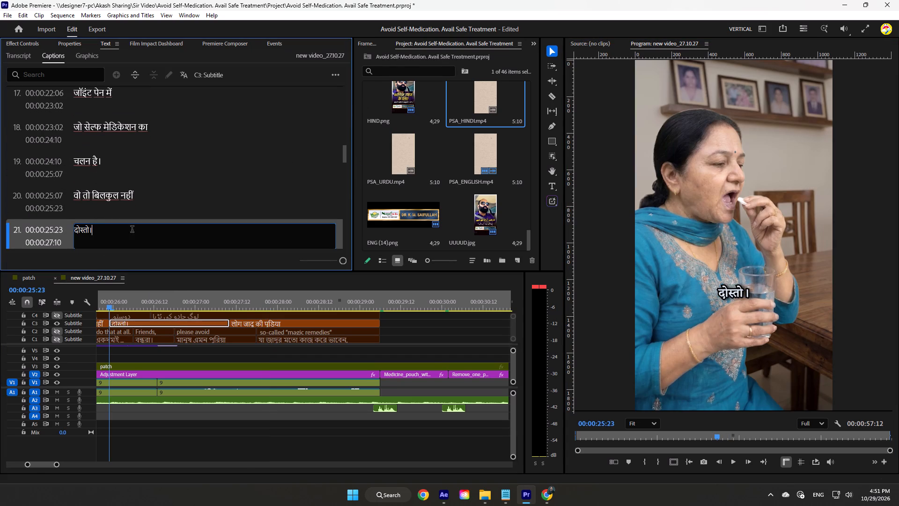
left_click(421, 332)
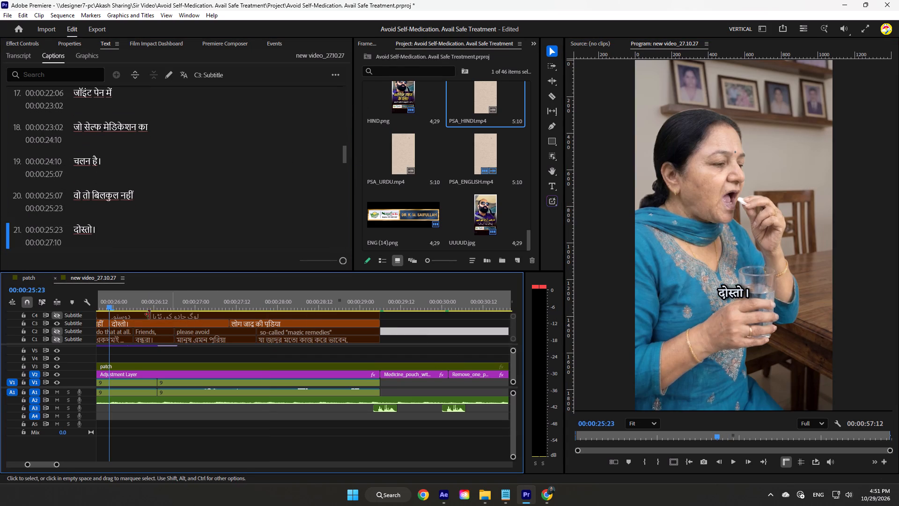
Play back the edited दोस्तो। subtitle, and review the Hindi subtitles from खाना शुरू to बहुत शानदार मिल रहे हैं।.
left_click_drag(131, 303, 161, 305)
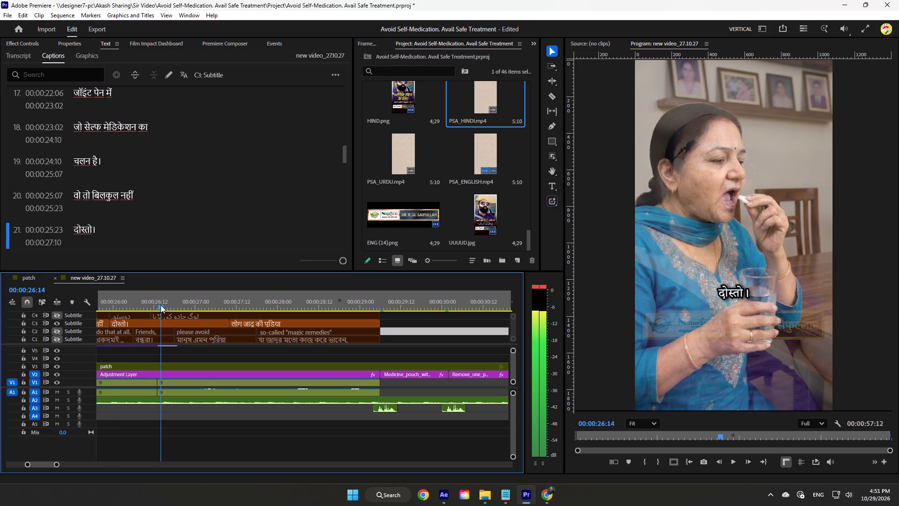
left_click_drag(161, 305, 161, 305)
key("space")
key("space")
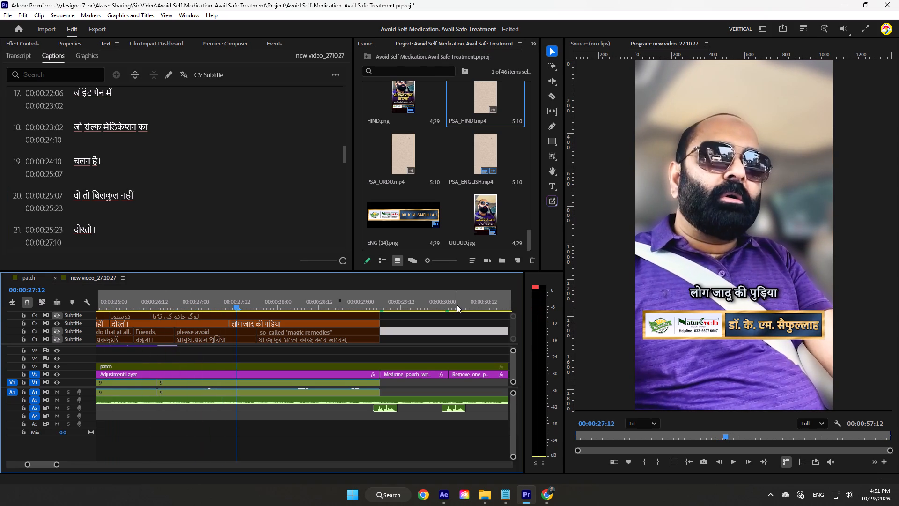
left_click(785, 436)
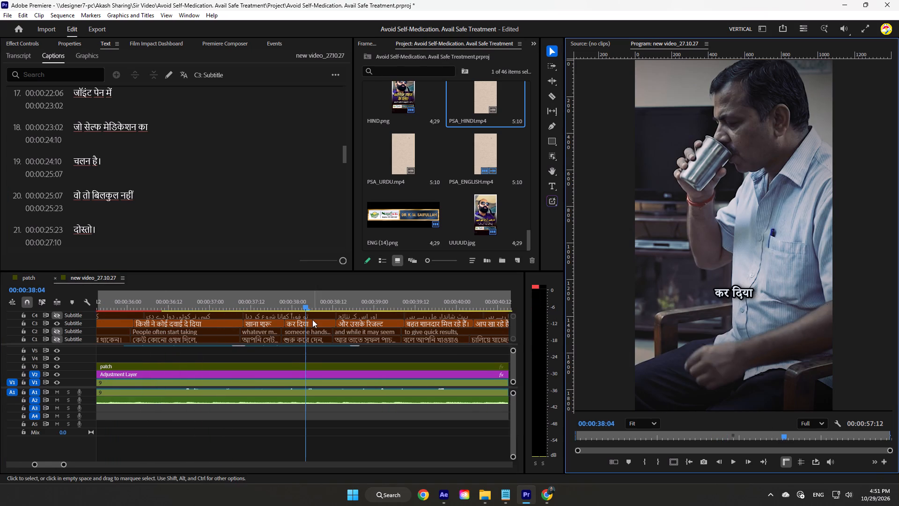
left_click_drag(292, 305, 260, 308)
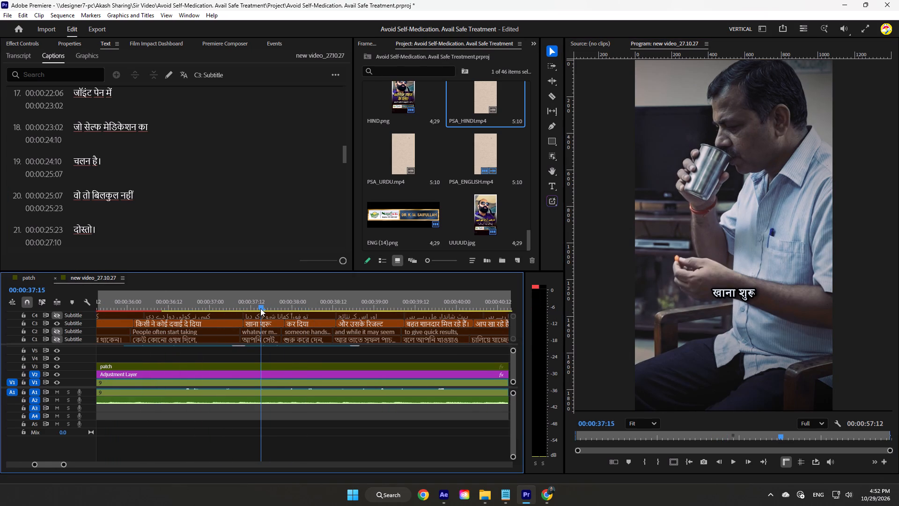
left_click_drag(260, 308, 354, 313)
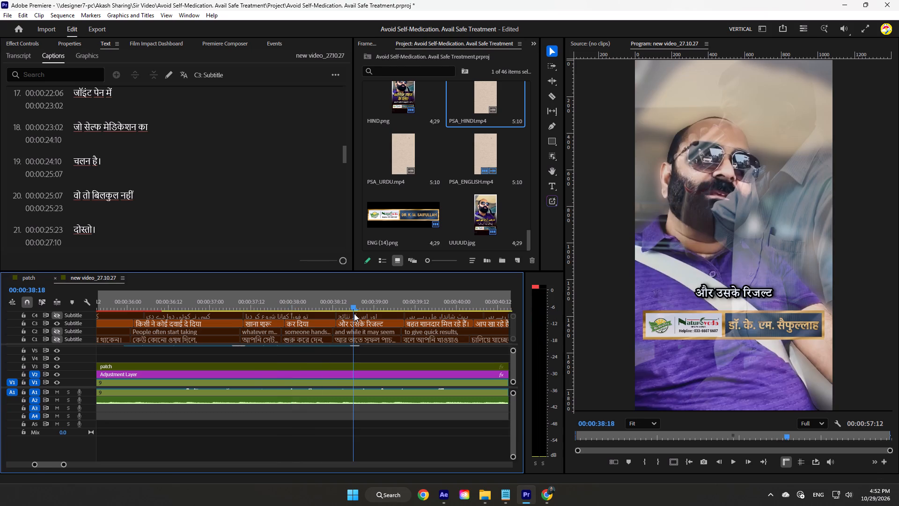
key("space")
key("space")
left_click(393, 326)
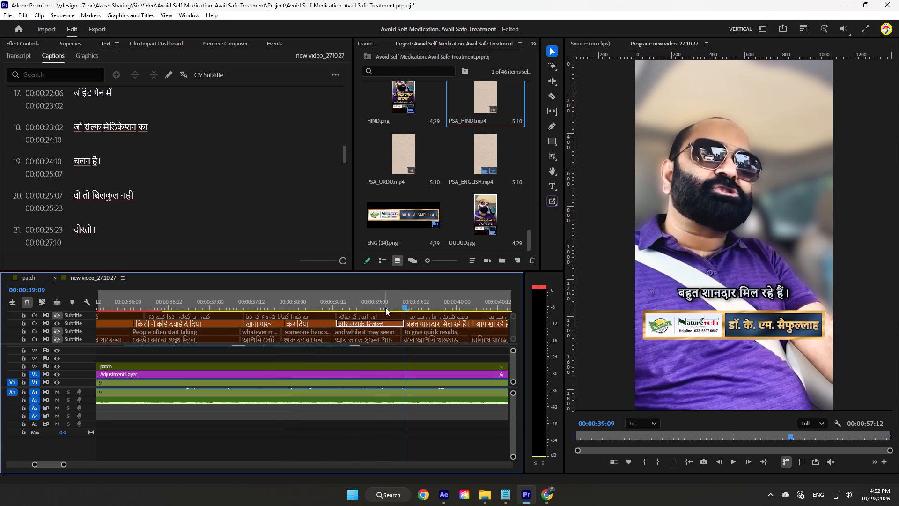
left_click(382, 303)
Switch to Chrome.
left_click(554, 490)
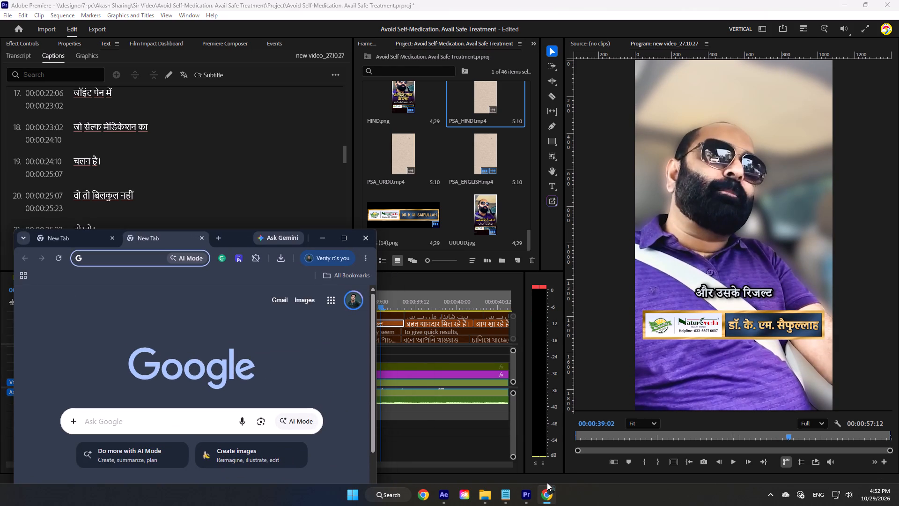
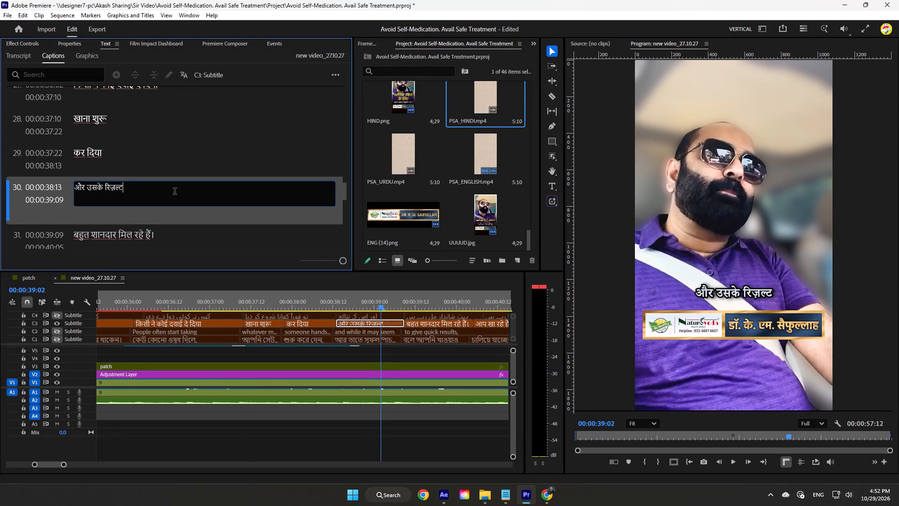
Finish the open caption edit and save the project.
left_click(375, 355)
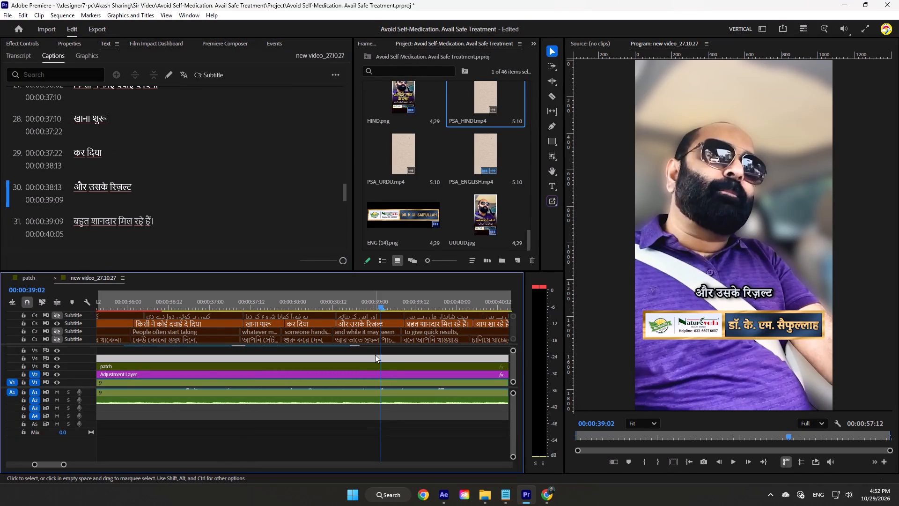
key("ctrl+s")
Check the Hindi cover image at the sequence start and the Hindi helpline end card around 00:00:55:22.
left_click_drag(368, 296, 0, 343)
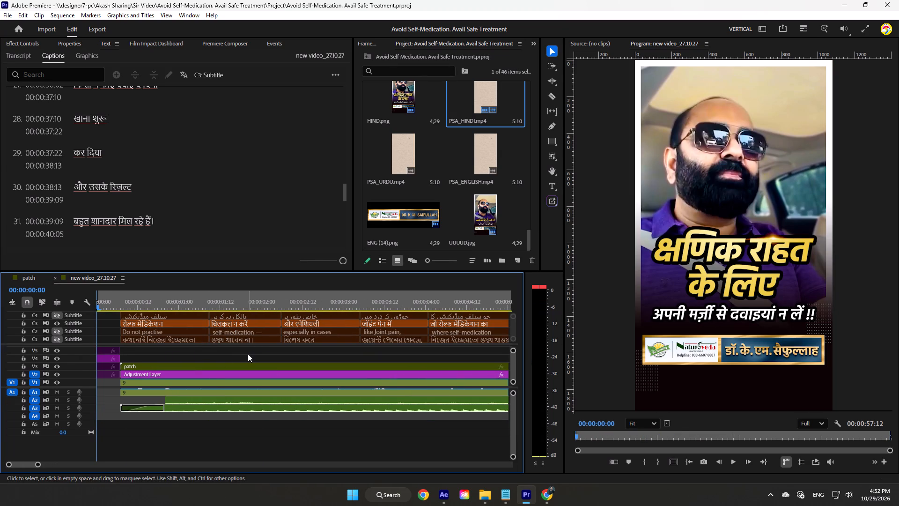
scroll(248, 354, "down", 13, "alt")
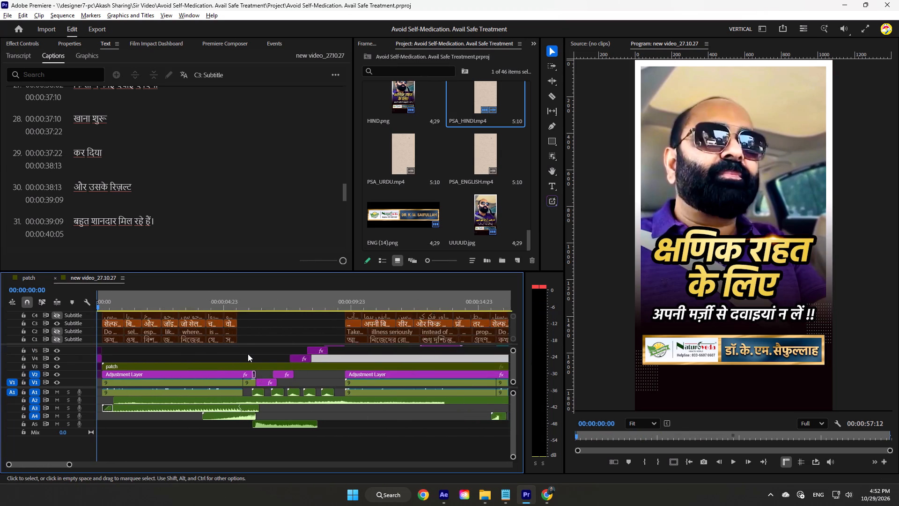
scroll(248, 354, "down", 14, "alt")
left_click_drag(305, 298, 344, 305)
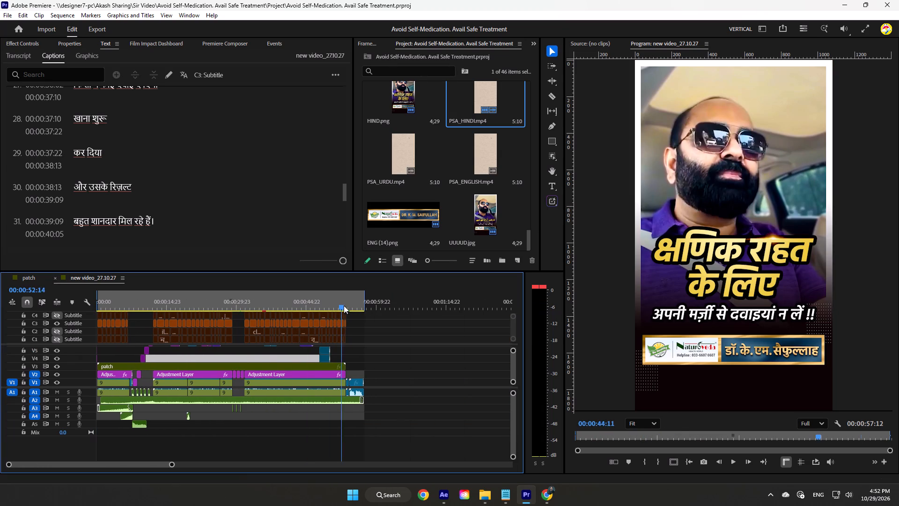
left_click_drag(344, 305, 359, 305)
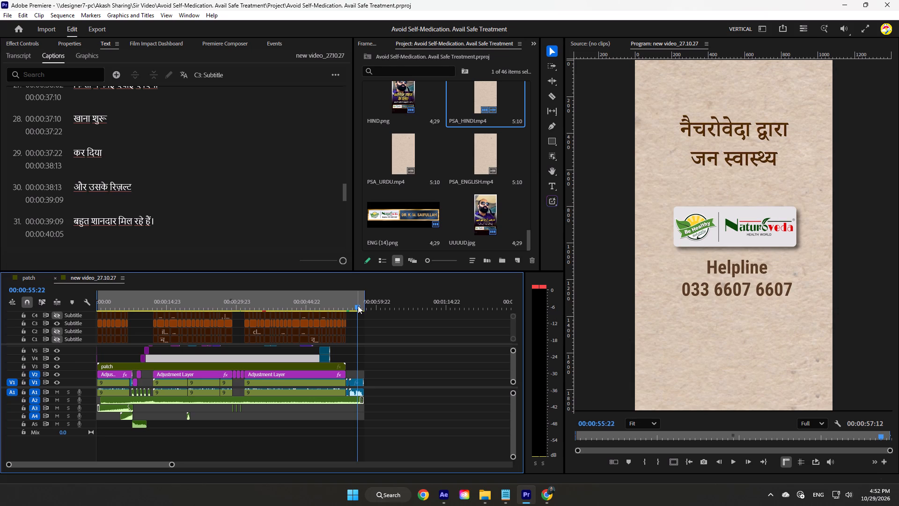
Export the sequence as Stop Self-Medication. Seek Proper Treatment_Hindi.mp4 with the 2k_reel preset, replacing the existing file.
key("ctrl+m")
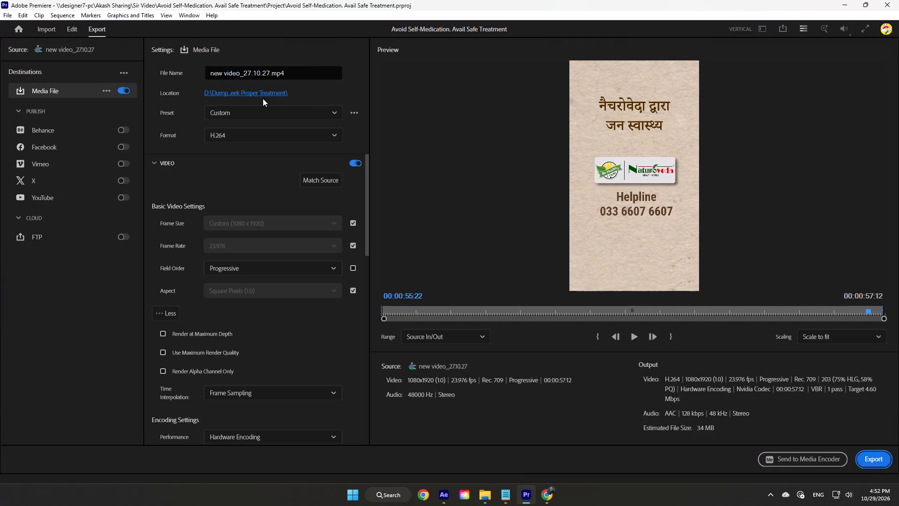
left_click(257, 90)
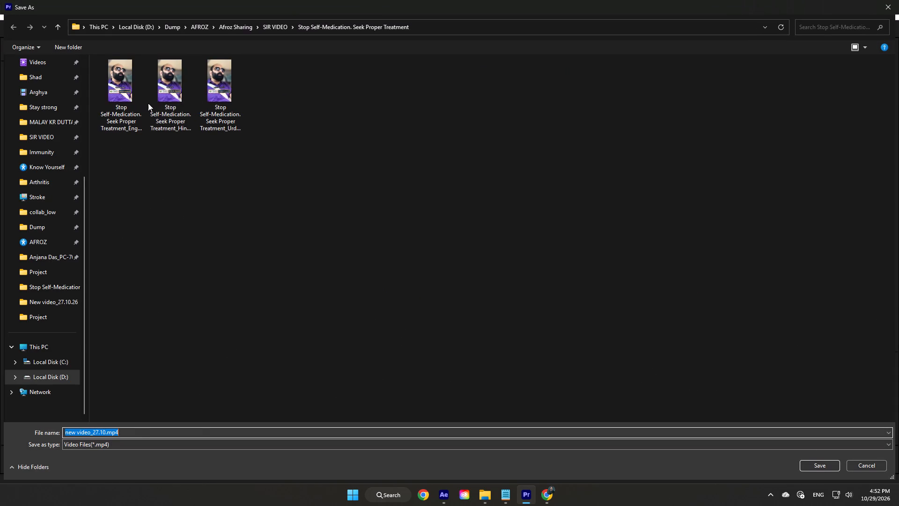
left_click(160, 104)
left_click(826, 464)
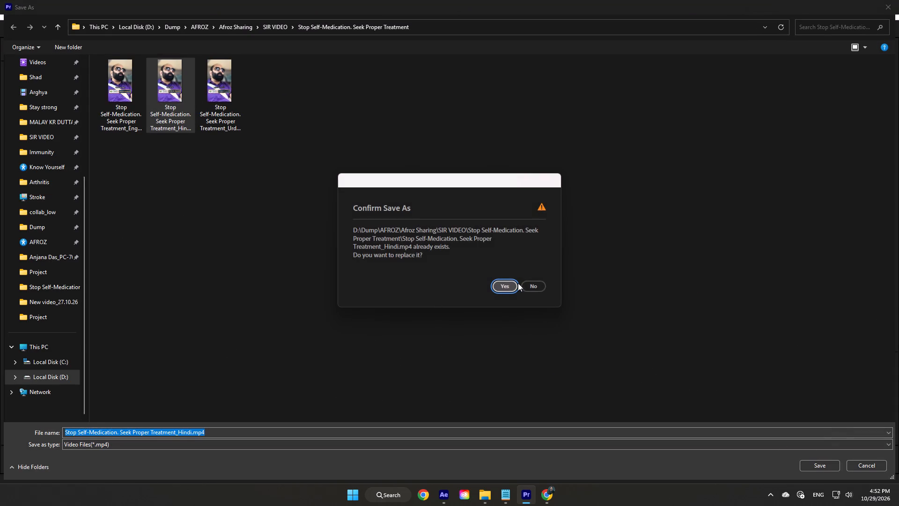
left_click(502, 284)
left_click(276, 113)
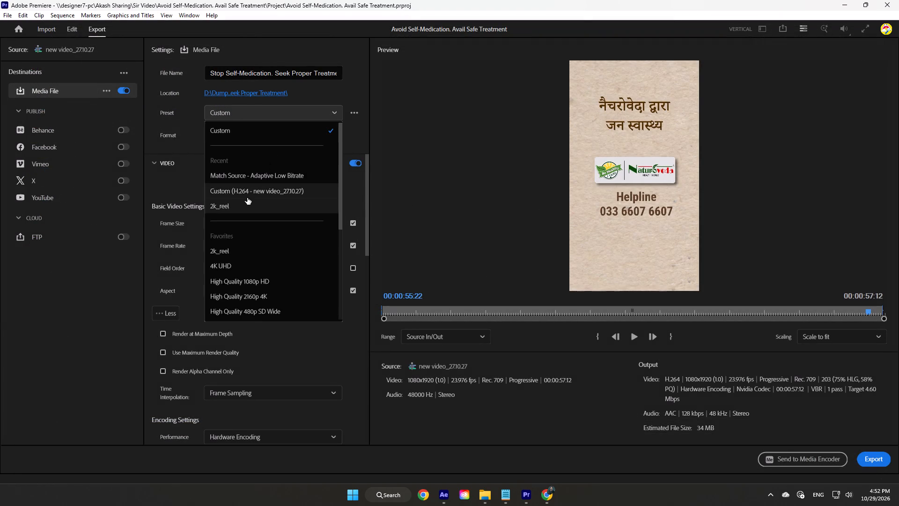
left_click(247, 201)
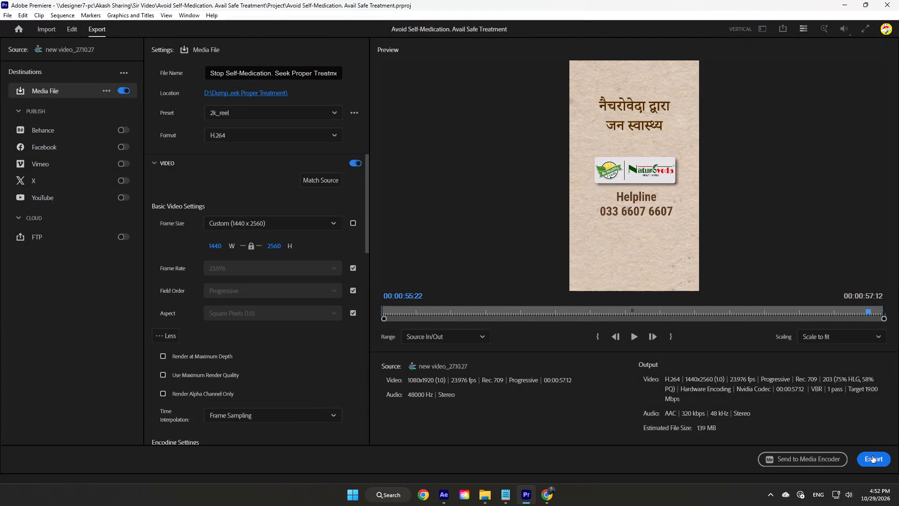
left_click(872, 457)
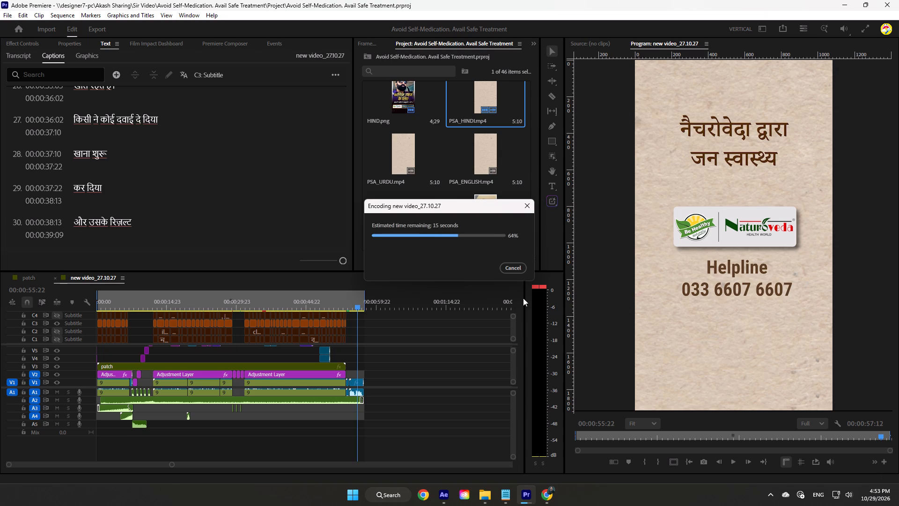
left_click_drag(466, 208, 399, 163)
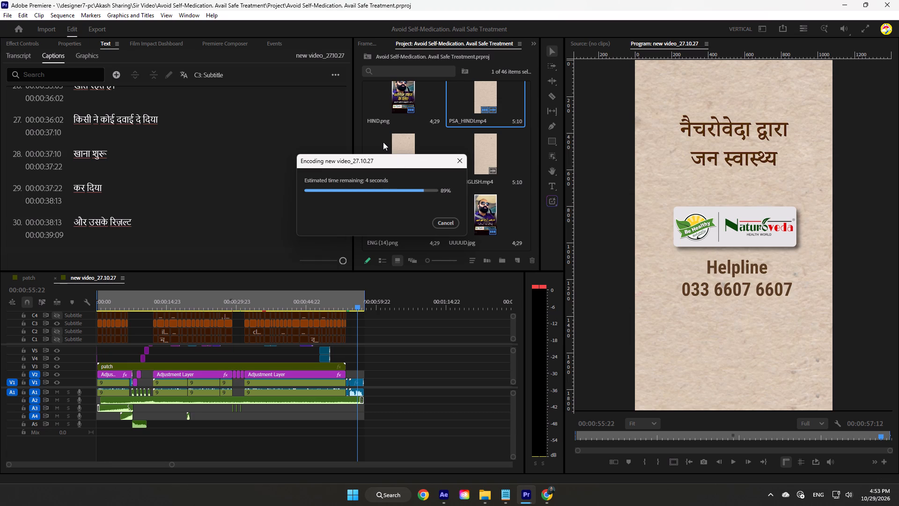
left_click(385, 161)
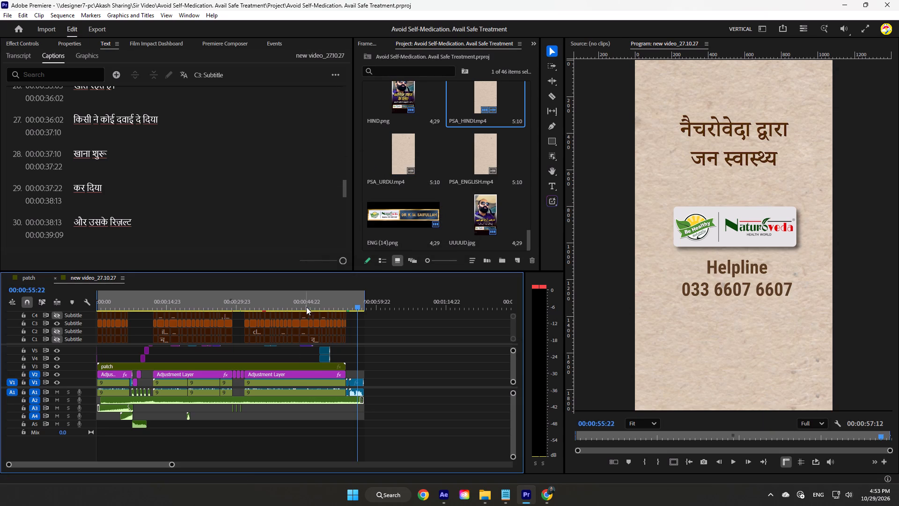
Play back the end of the sequence and its opening up to the बिलकुल न करें subtitle.
left_click_drag(310, 305, 360, 304)
key("space")
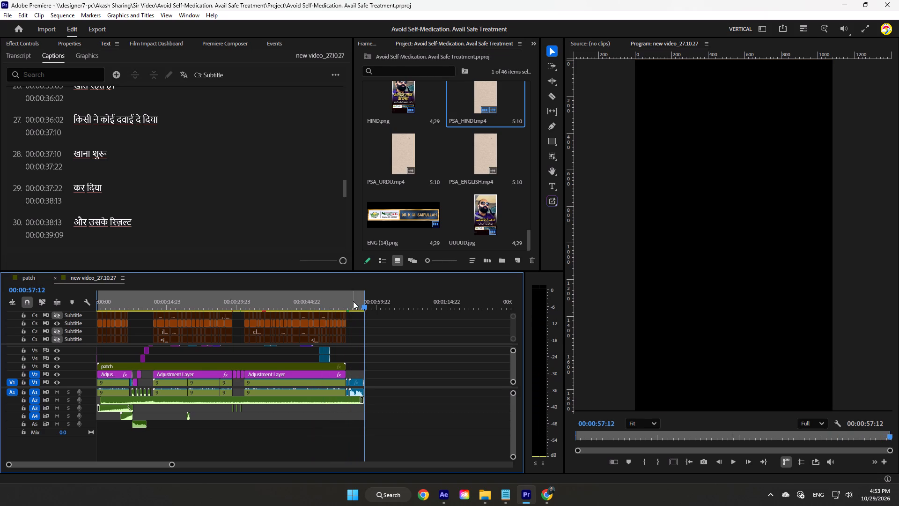
key("space")
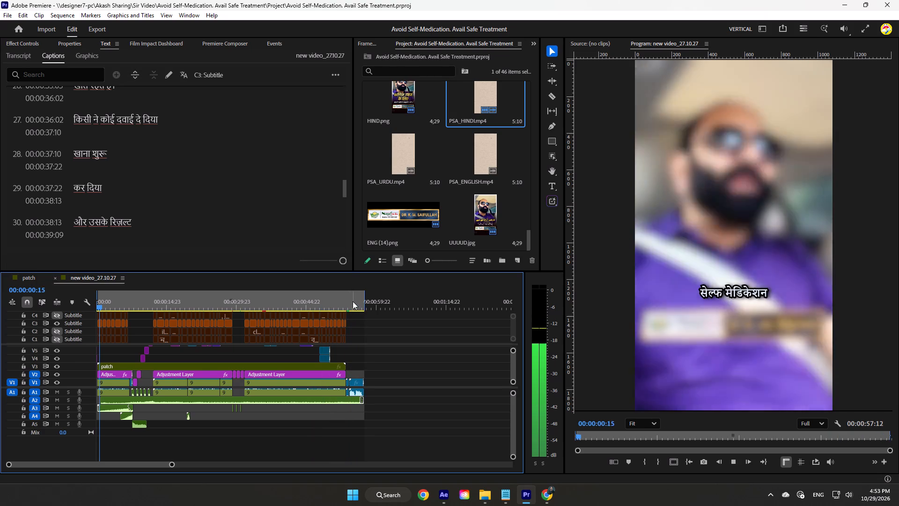
key("space")
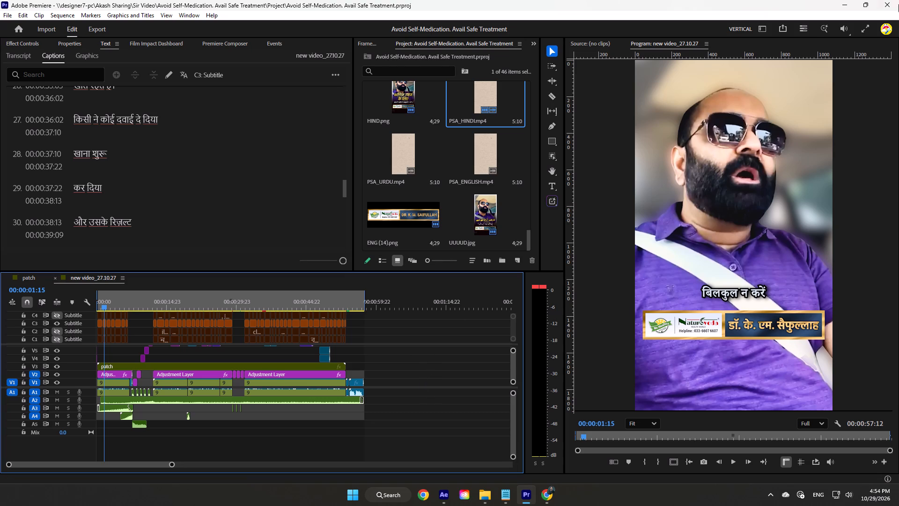
In File Explorer, open the exported Hindi MP4 from the Stop Self-Medication. Seek Proper Treatment folder in Afroz Sharing's SIR VIDEO for full-window playback.
left_click(487, 494)
left_click(350, 384)
left_click(292, 6)
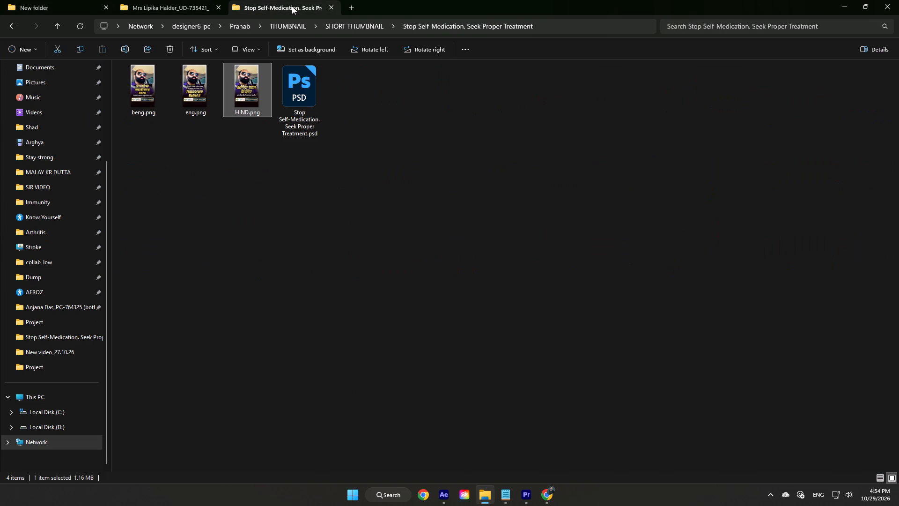
left_click(347, 7)
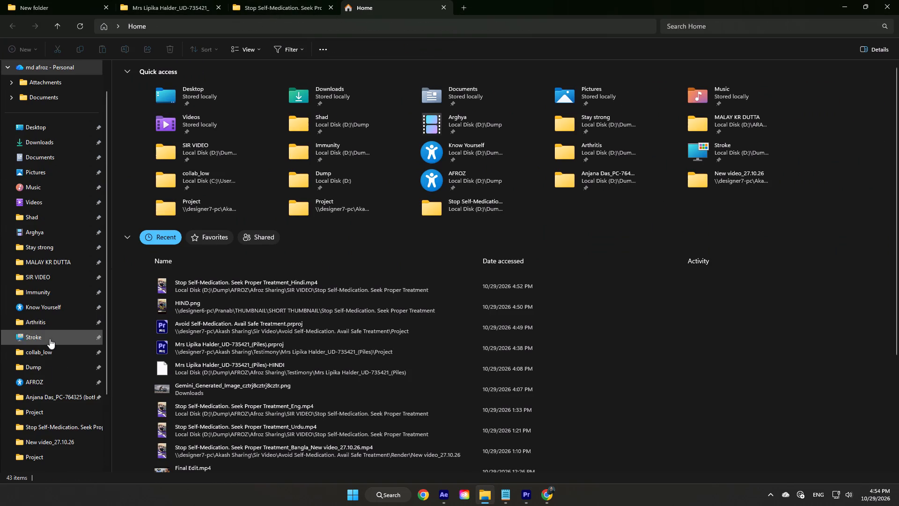
left_click(50, 386)
double_click(327, 121)
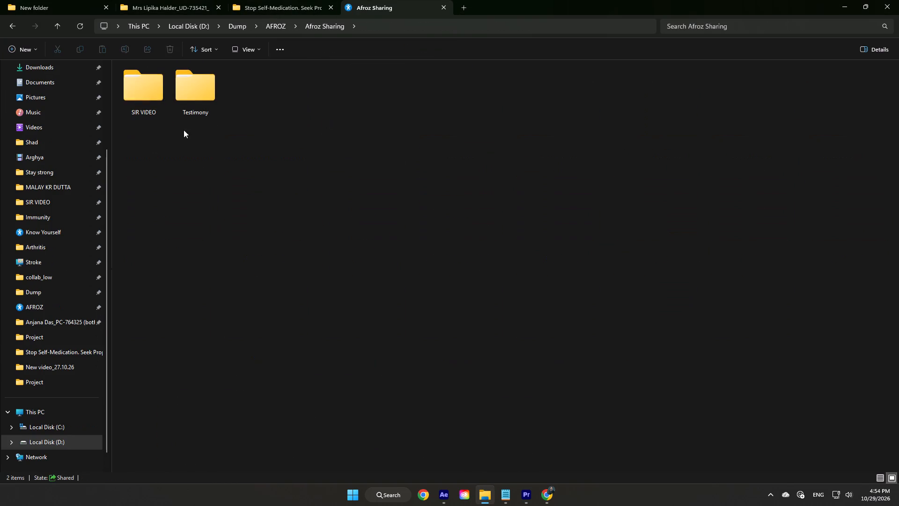
triple_click(157, 109)
left_click(155, 109)
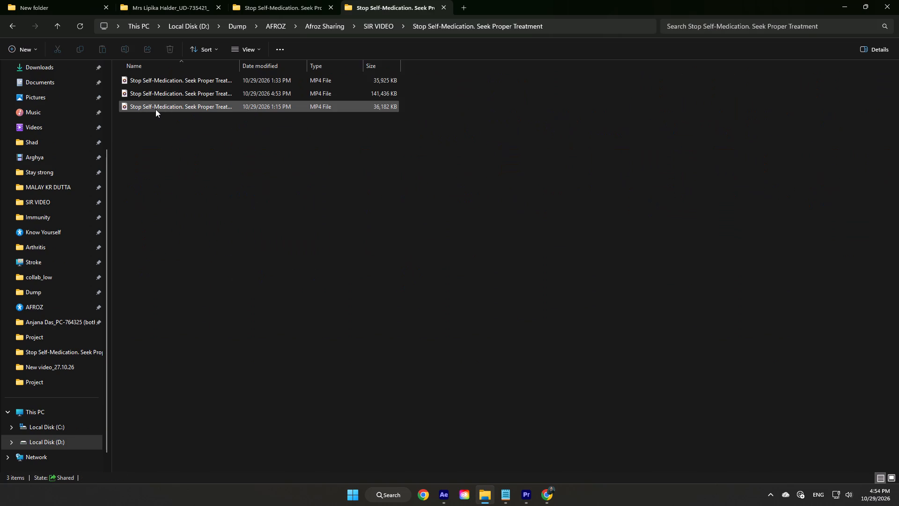
scroll(200, 195, "up", 20, "ctrl")
scroll(200, 195, "up", 14, "ctrl")
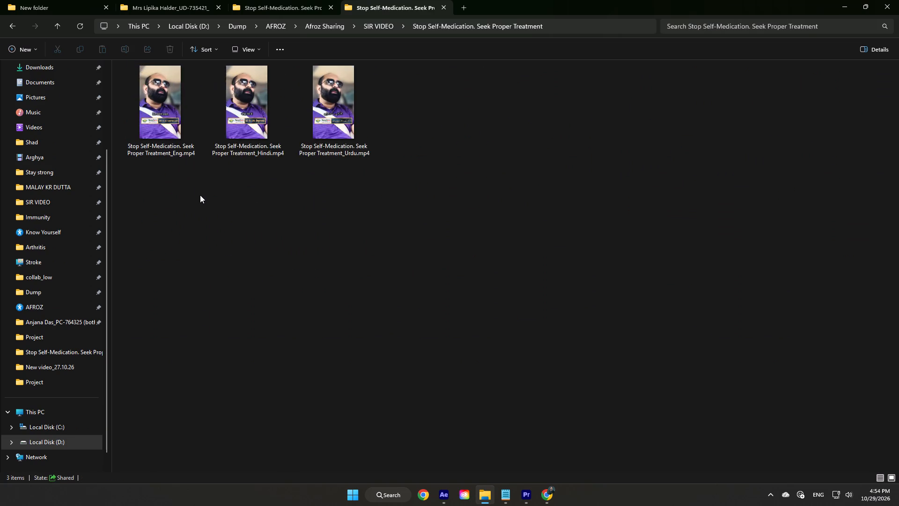
scroll(200, 195, "up", 6, "ctrl")
double_click(308, 175)
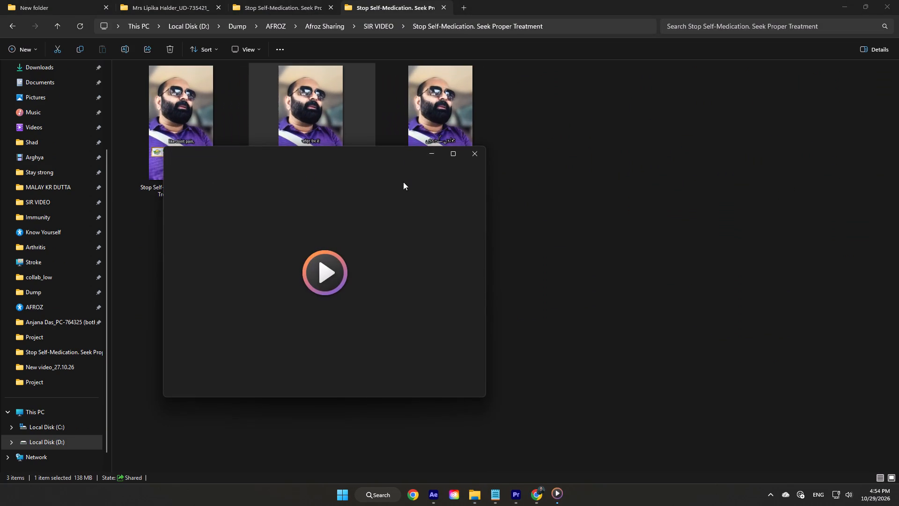
left_click(449, 150)
Review the exported Hindi video's subtitles and footage from the opening through the later sections, and close the player.
left_click_drag(80, 435, 44, 435)
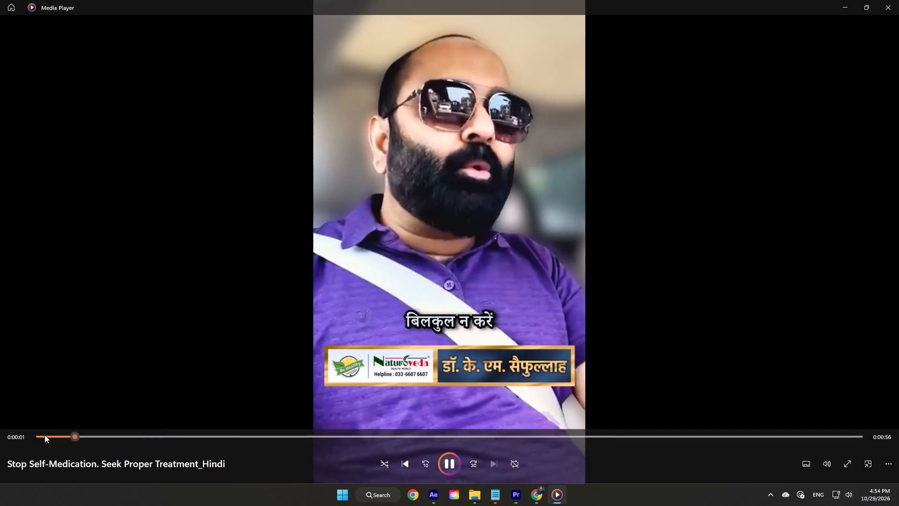
left_click_drag(44, 435, 12, 434)
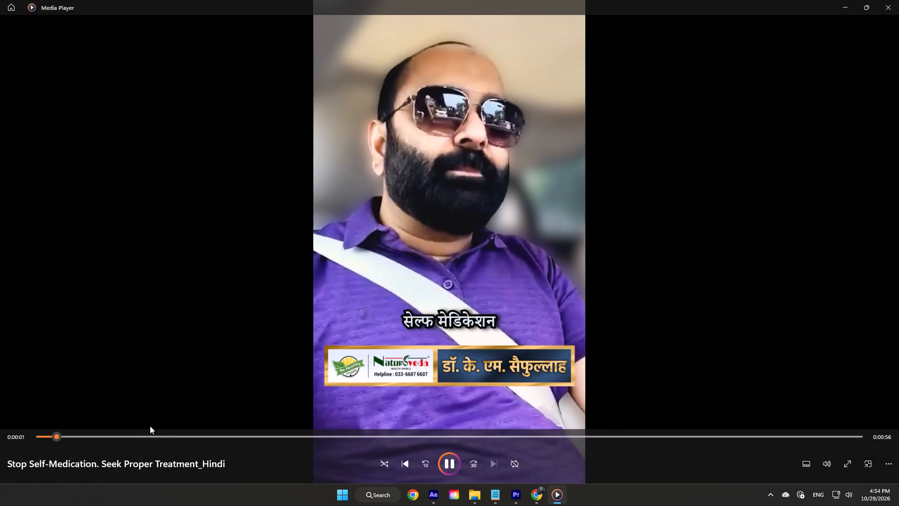
left_click(95, 436)
left_click_drag(141, 430, 147, 430)
left_click_drag(192, 431, 199, 431)
left_click_drag(225, 435, 230, 435)
left_click(239, 436)
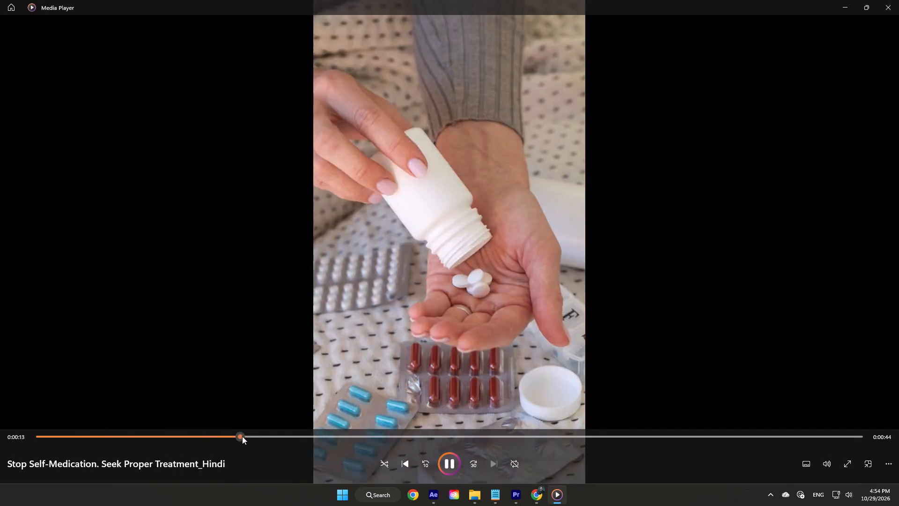
left_click_drag(255, 437, 602, 412)
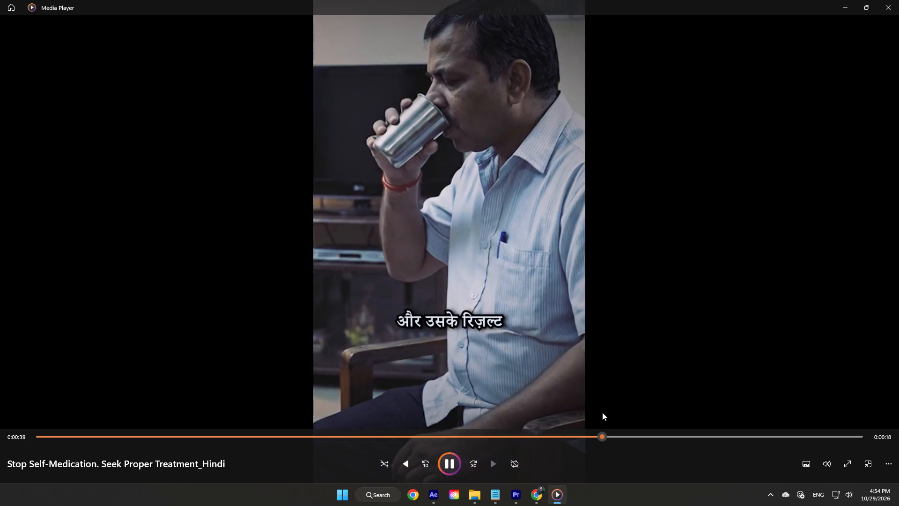
left_click_drag(602, 412, 470, 412)
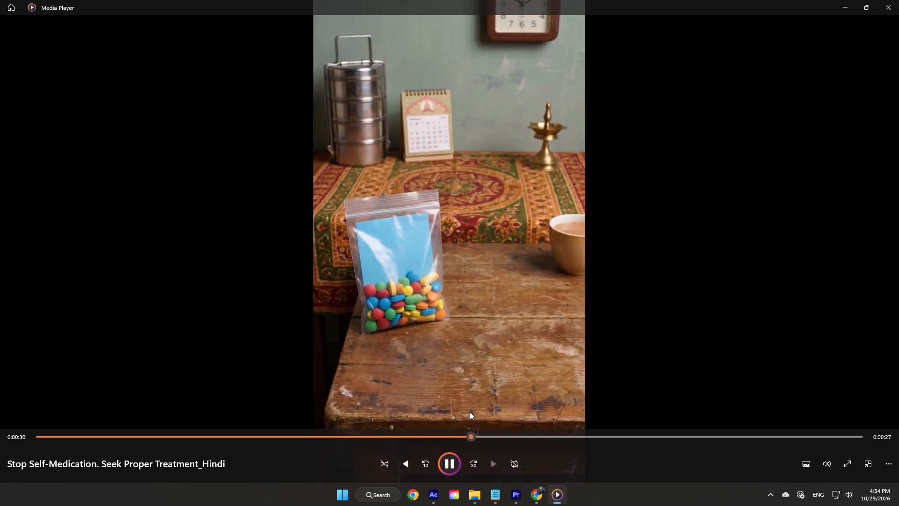
left_click_drag(470, 412, 424, 415)
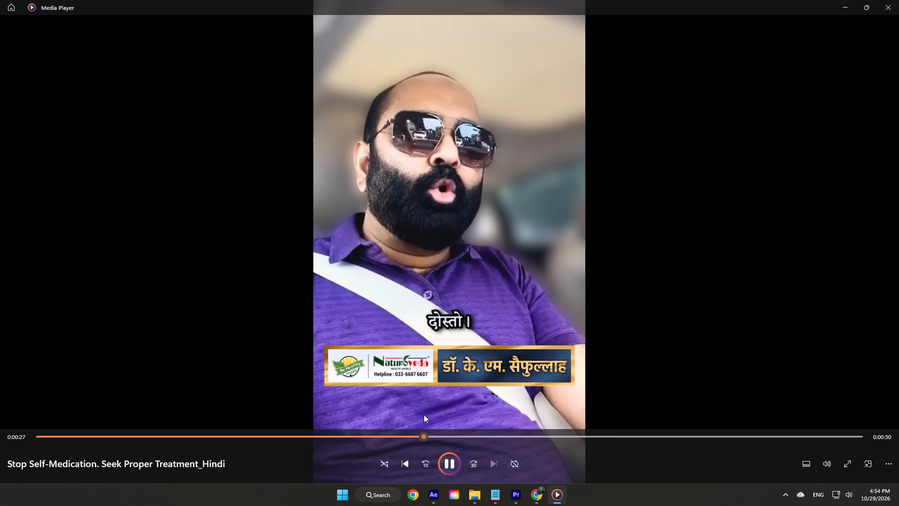
left_click_drag(424, 415, 682, 399)
left_click(898, 0)
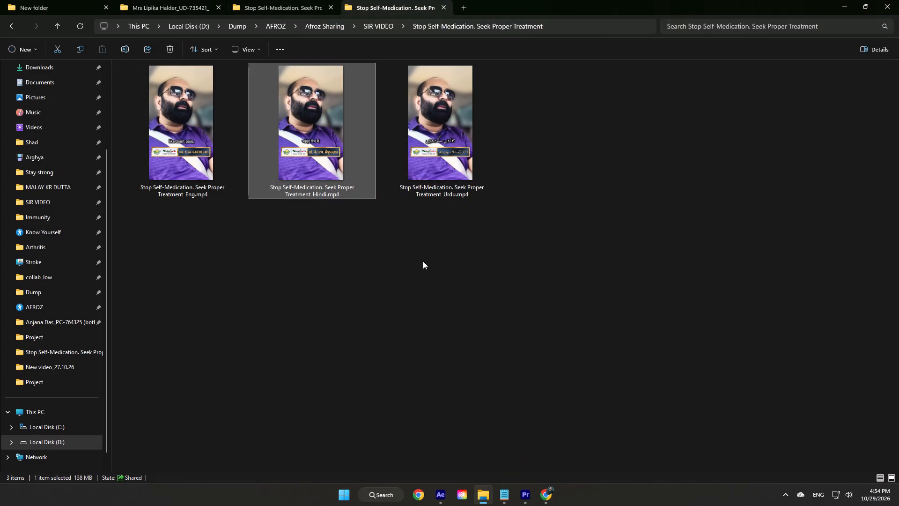
Switch back to Premiere, hide the Hindi subtitle track C3 and show the Urdu subtitle track C4.
left_click(523, 492)
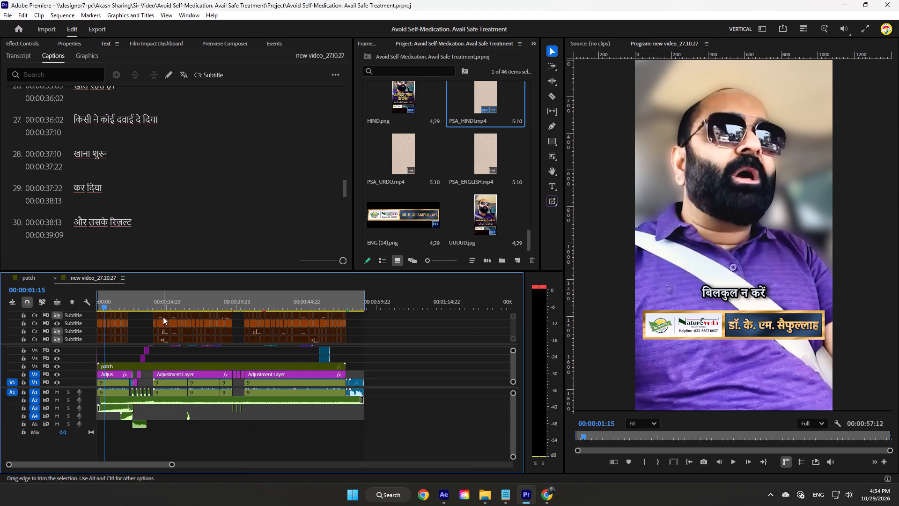
left_click(55, 324)
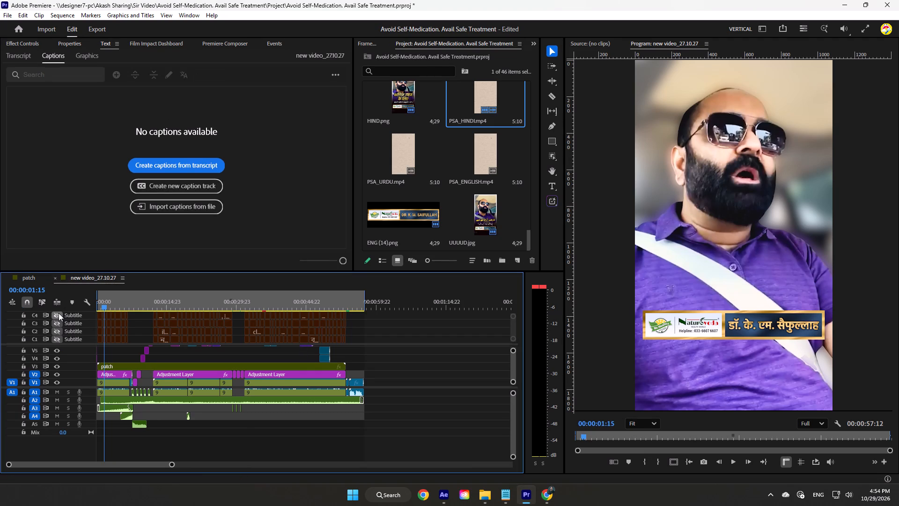
left_click(58, 314)
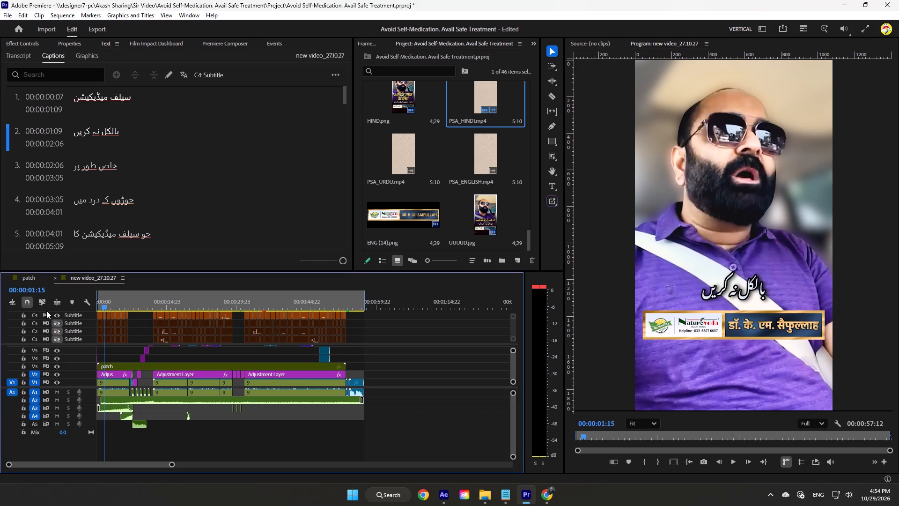
Disable the HIND.png cover clip on V4 at the start of the sequence.
left_click_drag(129, 302, 76, 307)
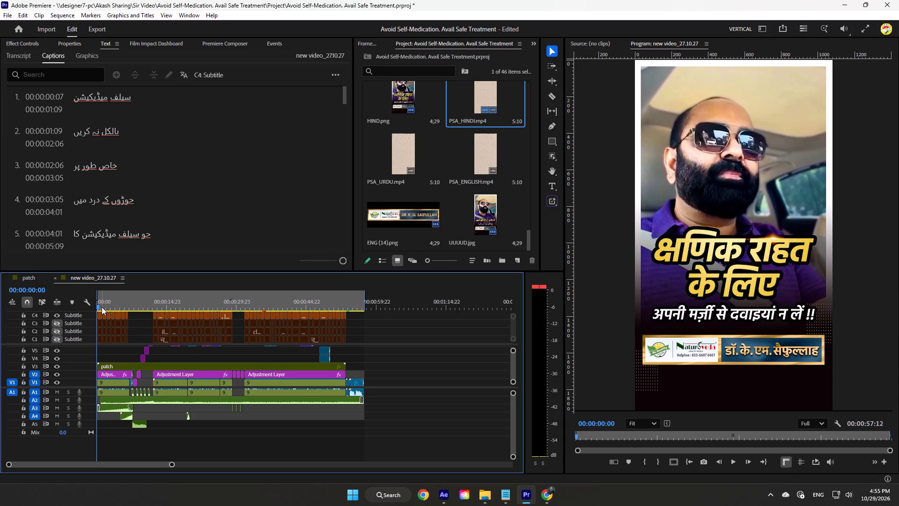
key("equal")
type("=====")
left_click(120, 357)
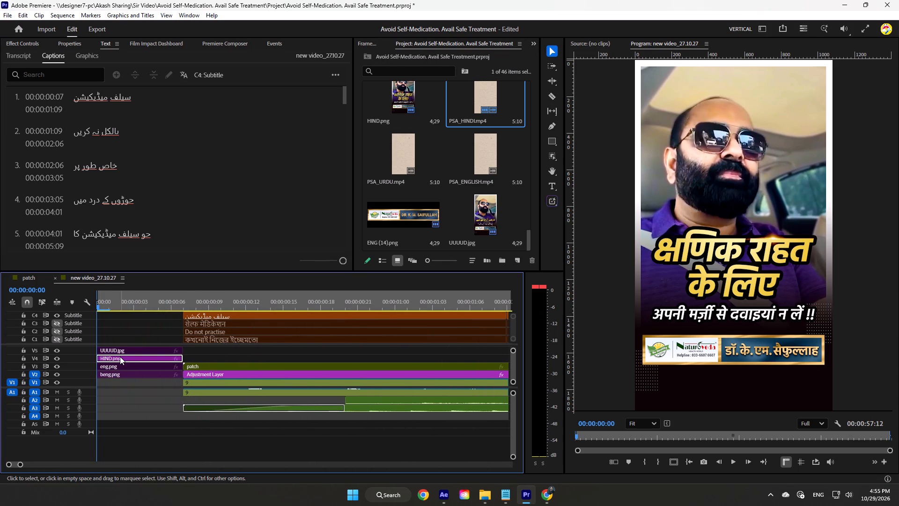
right_click(120, 357)
left_click(151, 187)
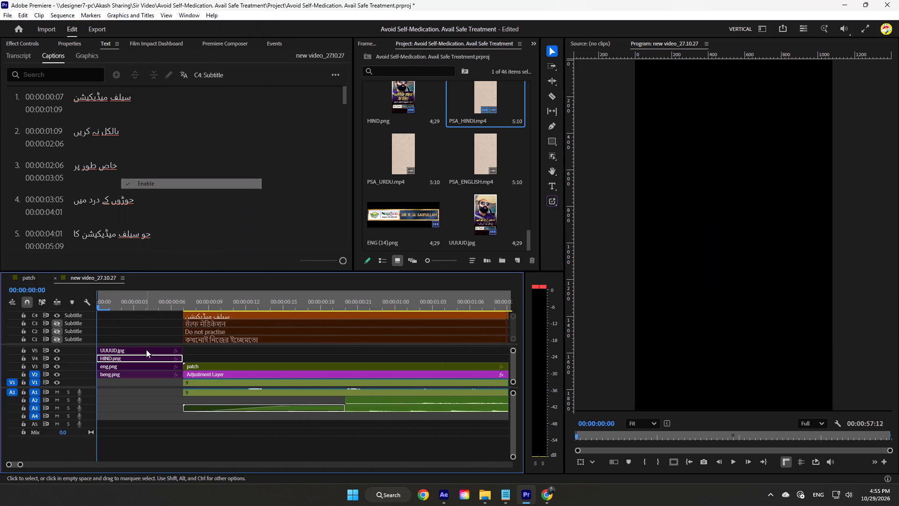
Enable the Urdu cover clip UUUUD.jpg on V5 and check it in the sequence's opening frames.
left_click(146, 350)
right_click(146, 350)
left_click(159, 190)
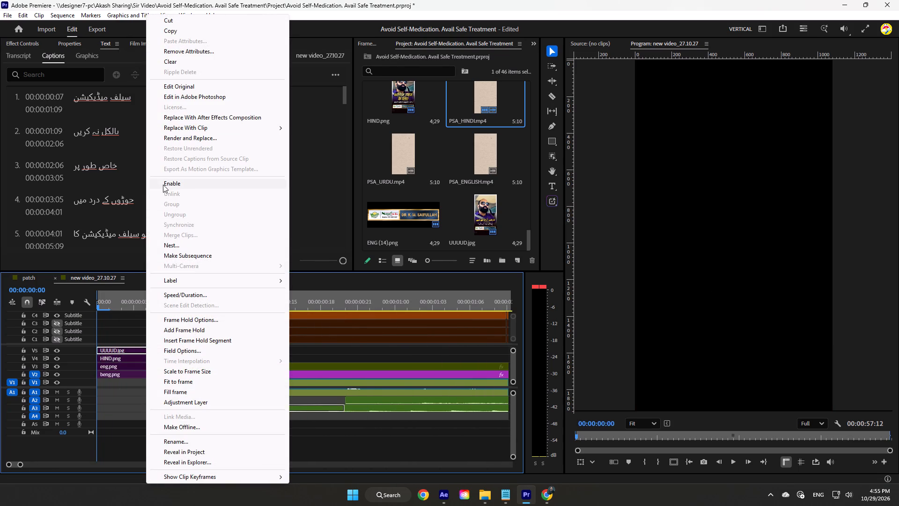
left_click(163, 185)
left_click_drag(150, 305, 381, 324)
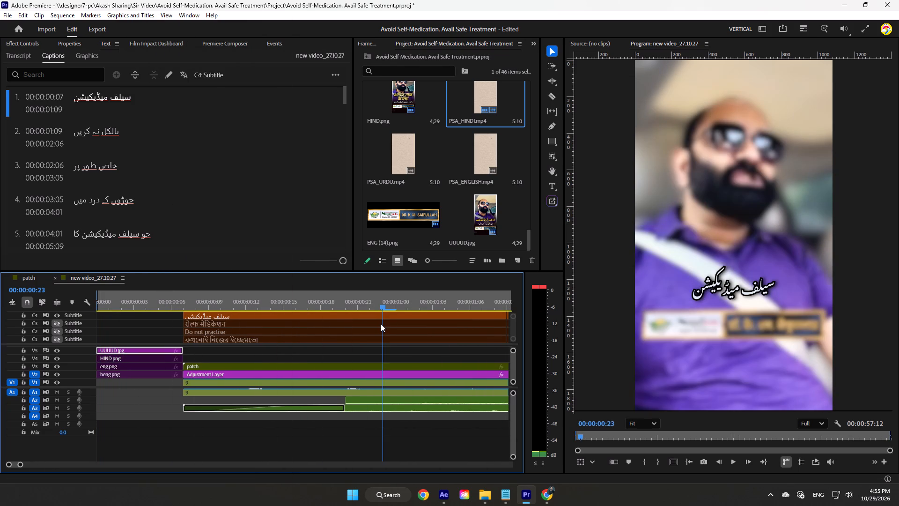
left_click_drag(381, 324, 120, 323)
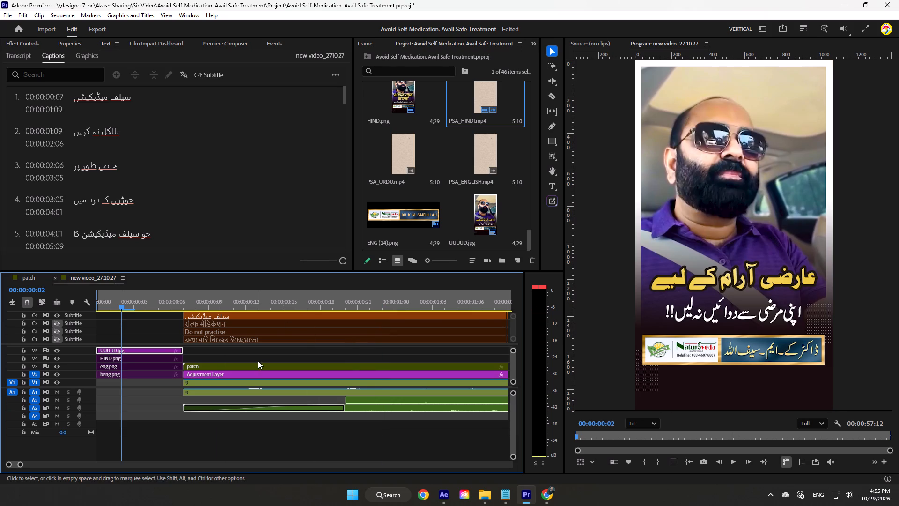
In the nested patch sequence, hide the Hindi banner track V3, show the Urdu banner track V4, and return to new video_27.10.27.
double_click(250, 364)
left_click(59, 360)
left_click(55, 350)
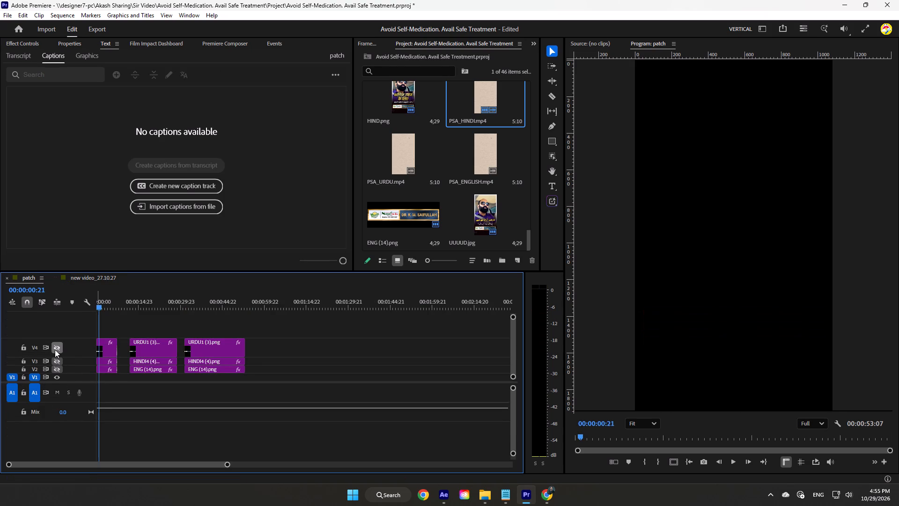
left_click(81, 279)
Review the new video_27.10.27 sequence through to the closing PSA clip, checking the language of the subtitles, banner and end card.
left_click_drag(215, 305, 270, 305)
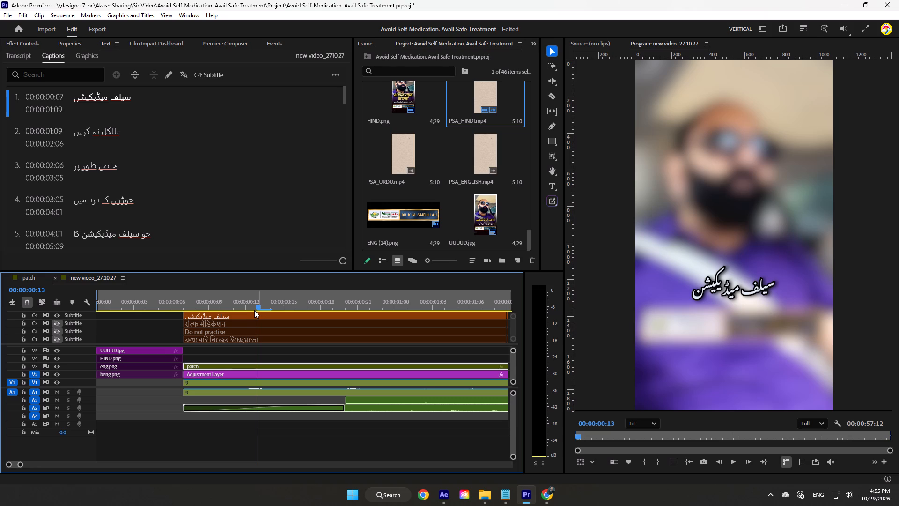
scroll(261, 327, "down", 4)
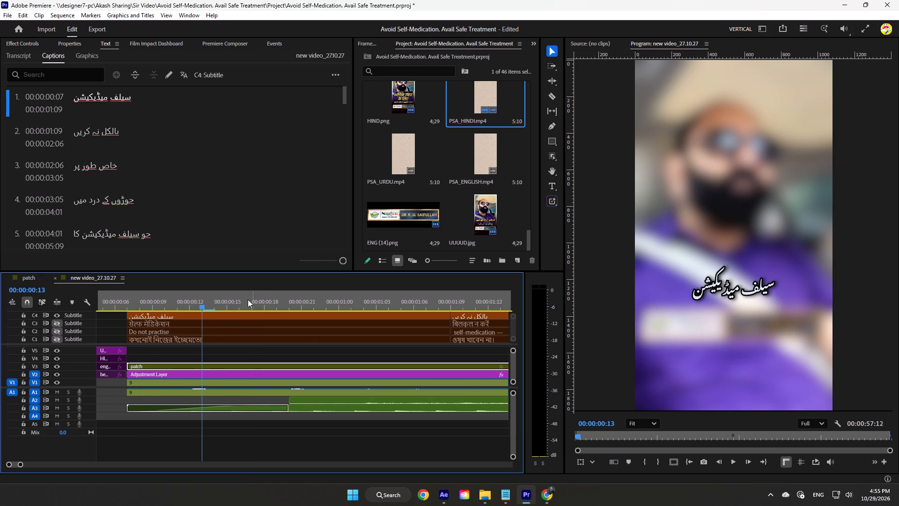
key("minus")
left_click(237, 301)
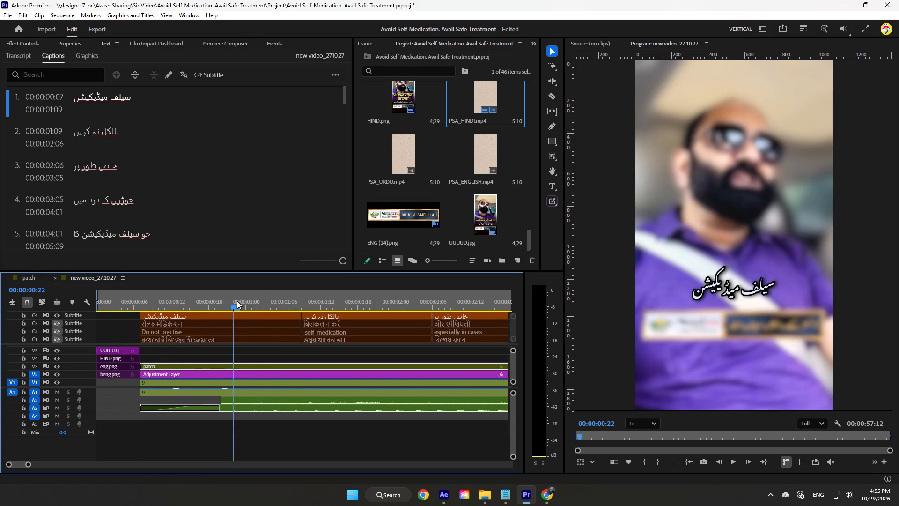
type("--")
key("minus")
left_click_drag(282, 304, 405, 307)
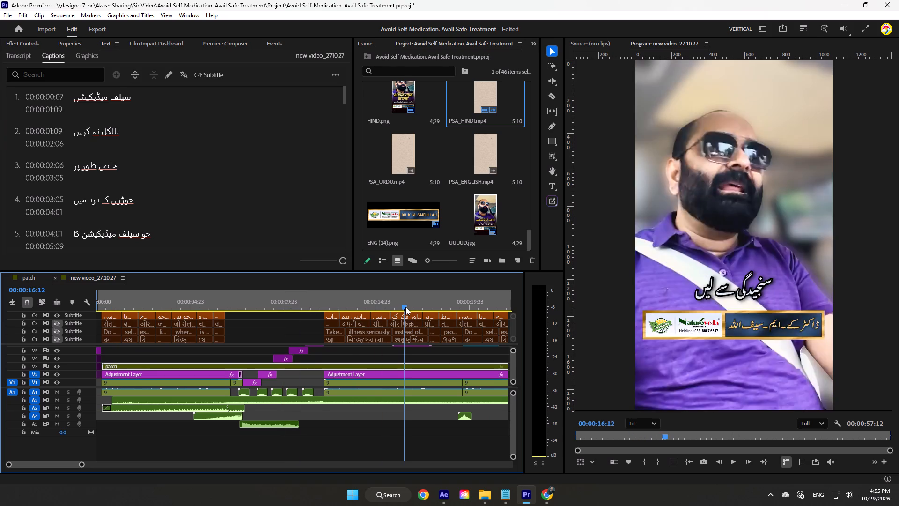
left_click_drag(405, 307, 7, 333)
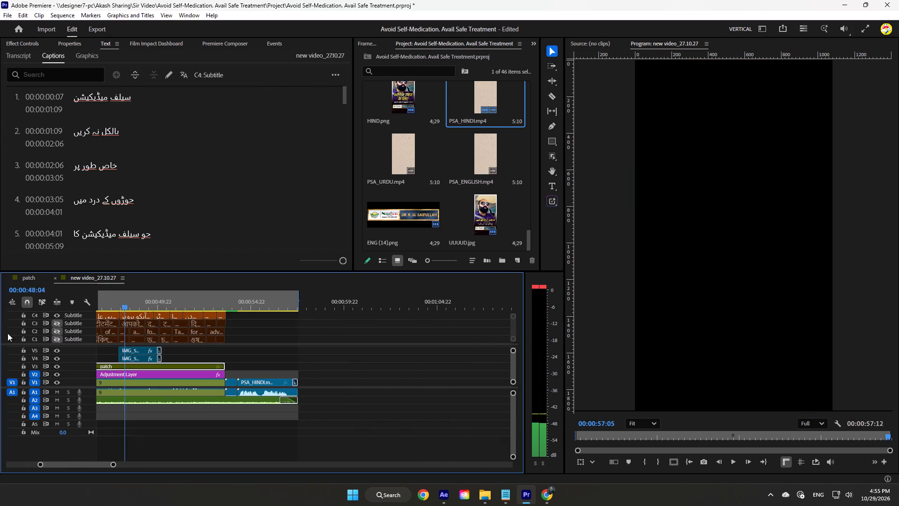
left_click_drag(7, 333, 403, 335)
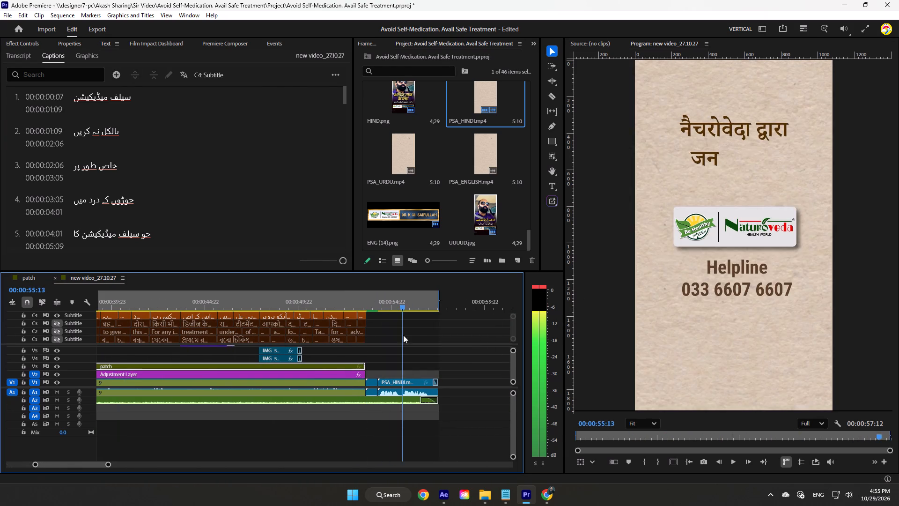
left_click_drag(403, 335, 451, 335)
left_click(468, 352)
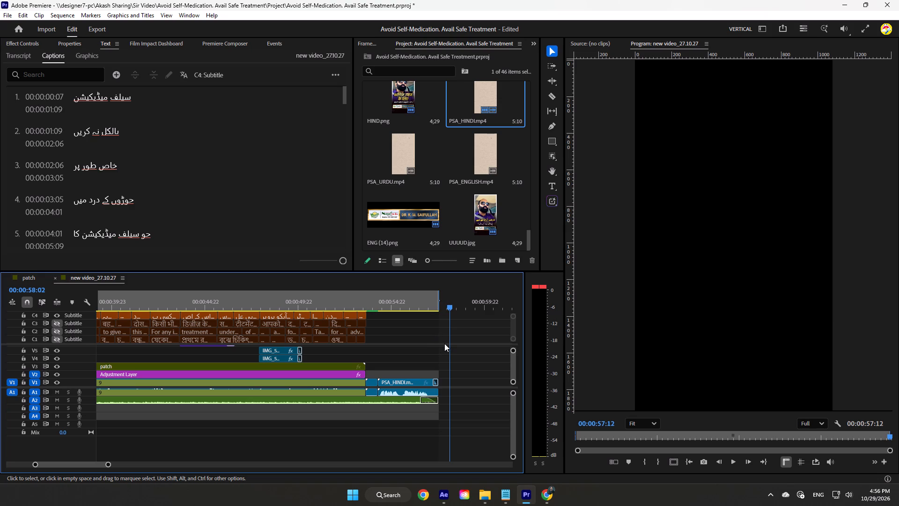
left_click(465, 354)
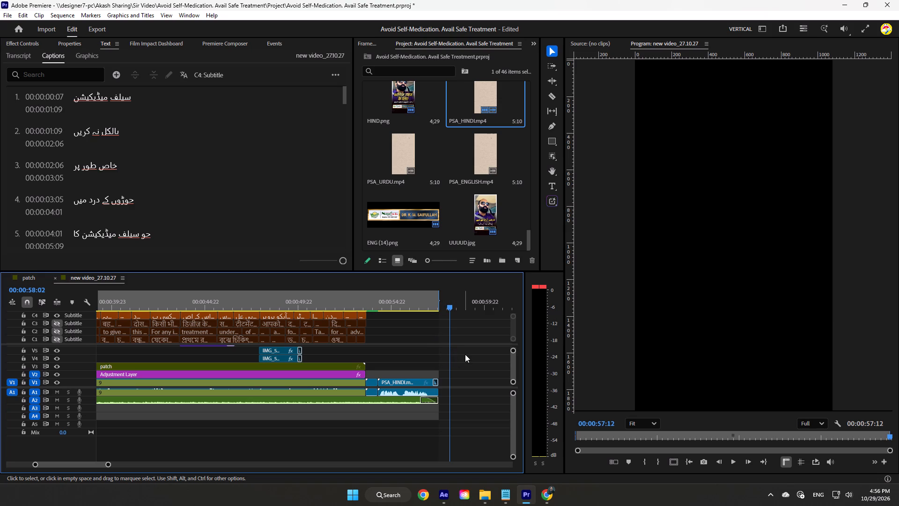
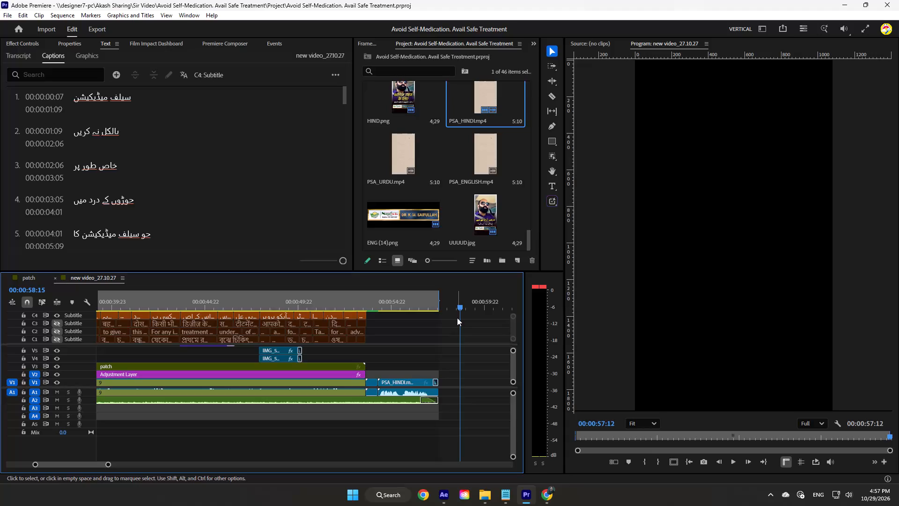
Render the previews of the new video_27.10.27 sequence from its In point to its Out point.
left_click(52, 14)
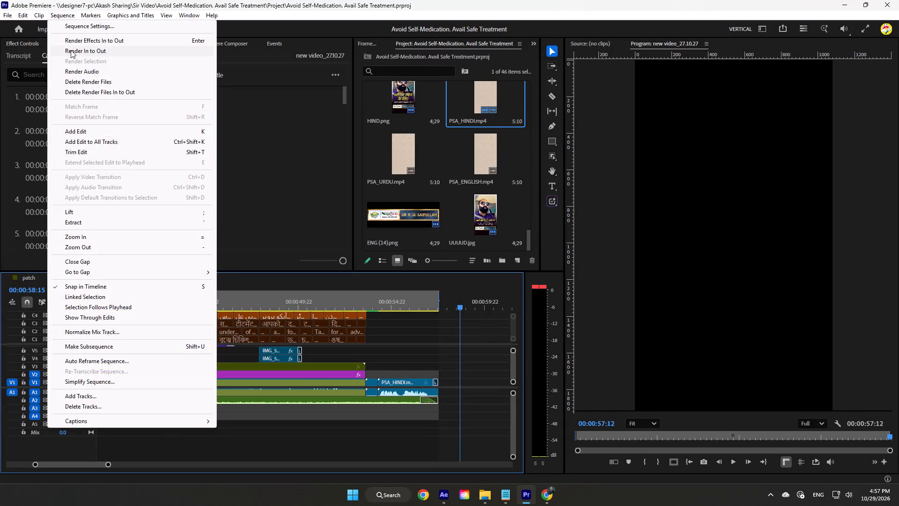
left_click(71, 50)
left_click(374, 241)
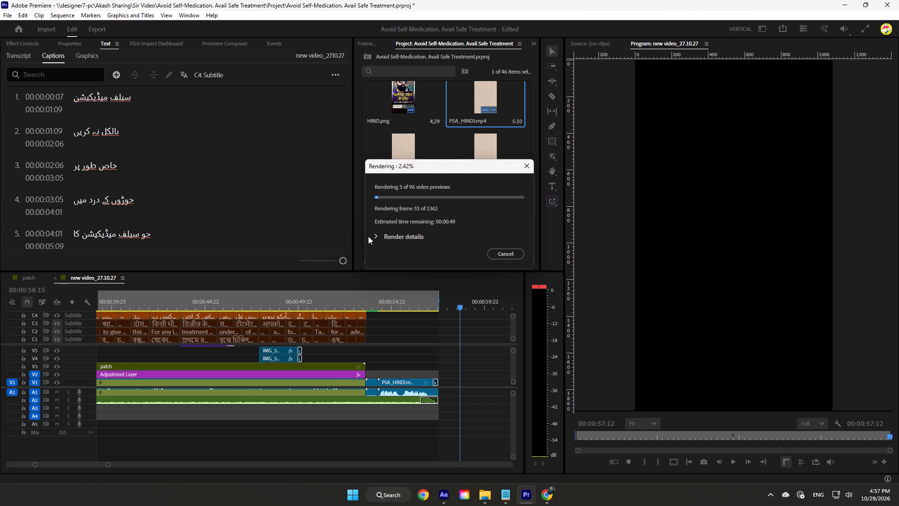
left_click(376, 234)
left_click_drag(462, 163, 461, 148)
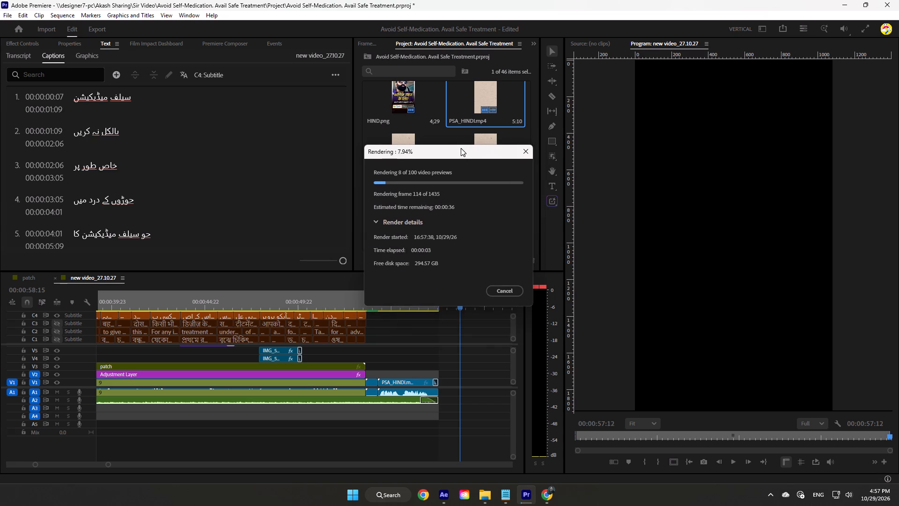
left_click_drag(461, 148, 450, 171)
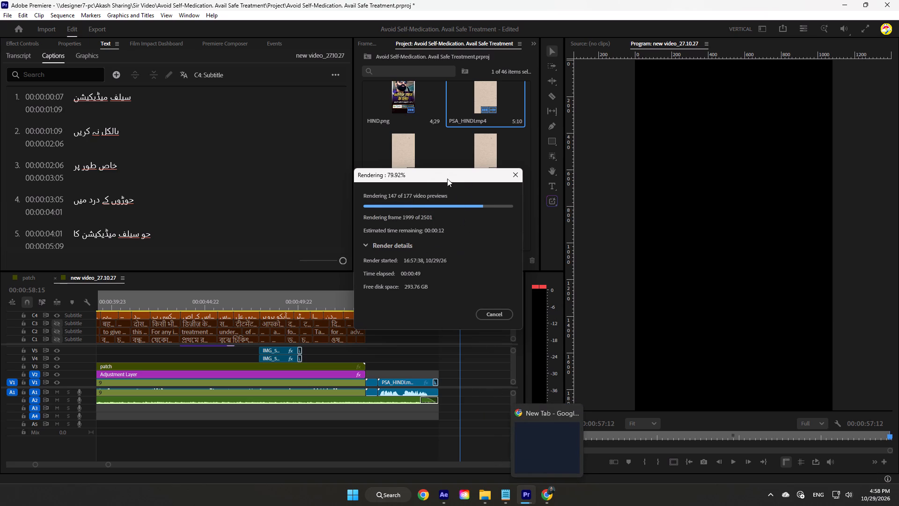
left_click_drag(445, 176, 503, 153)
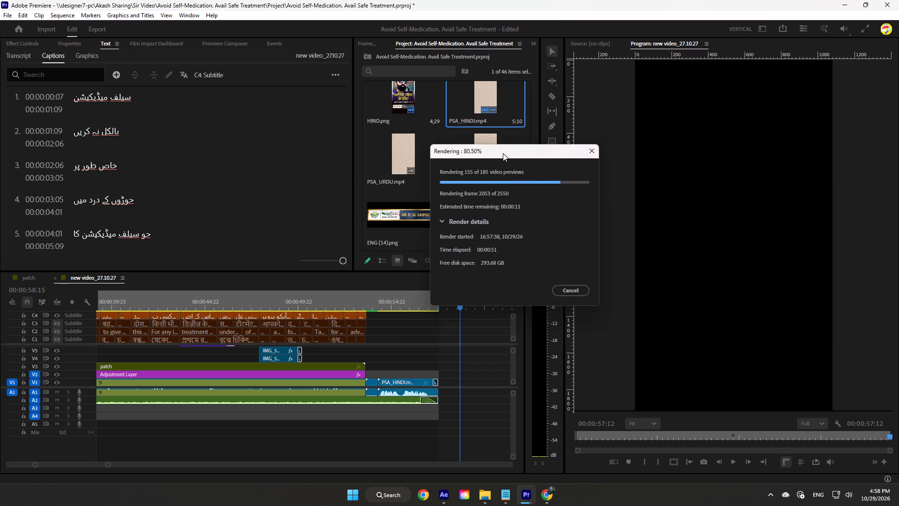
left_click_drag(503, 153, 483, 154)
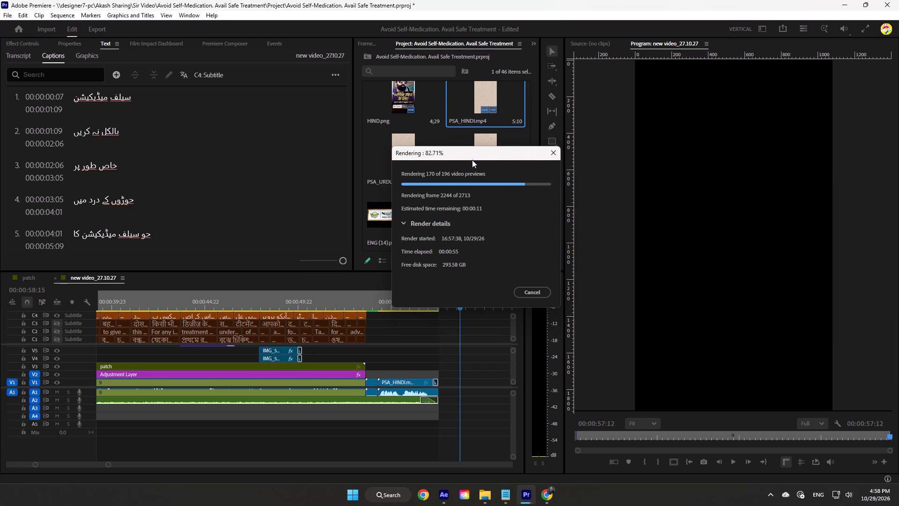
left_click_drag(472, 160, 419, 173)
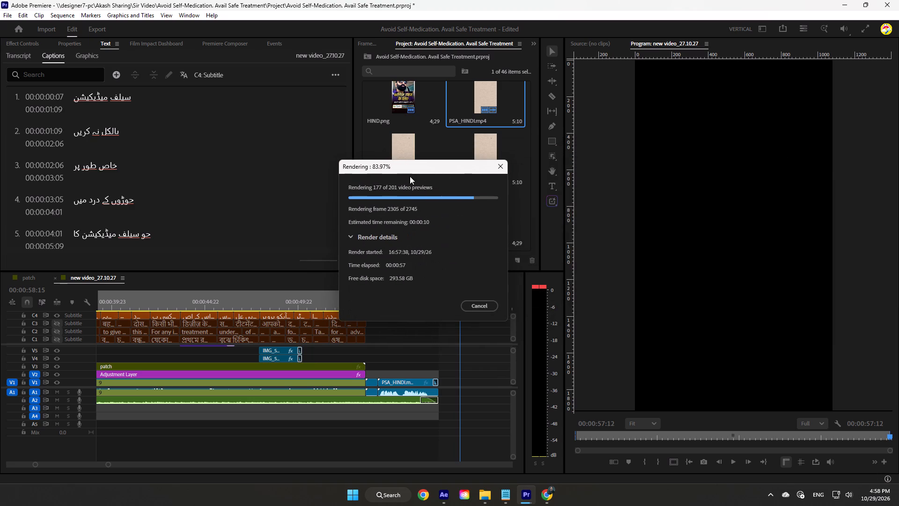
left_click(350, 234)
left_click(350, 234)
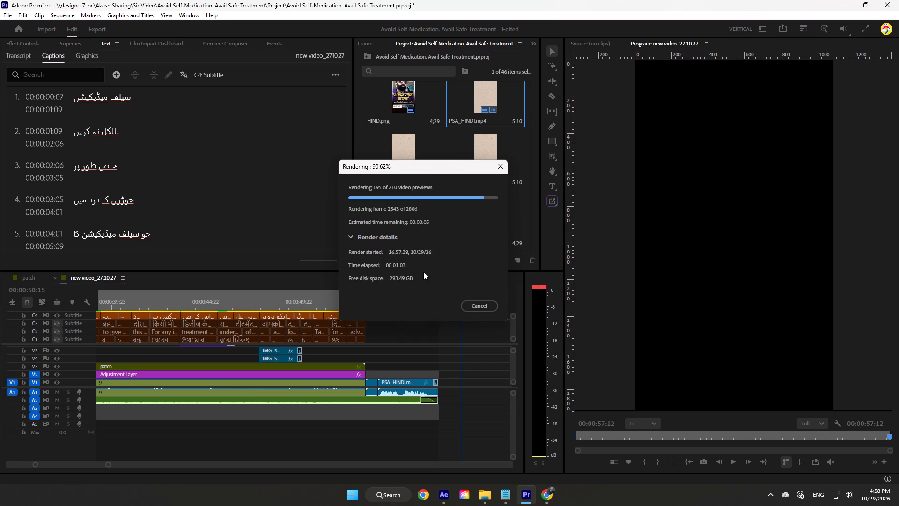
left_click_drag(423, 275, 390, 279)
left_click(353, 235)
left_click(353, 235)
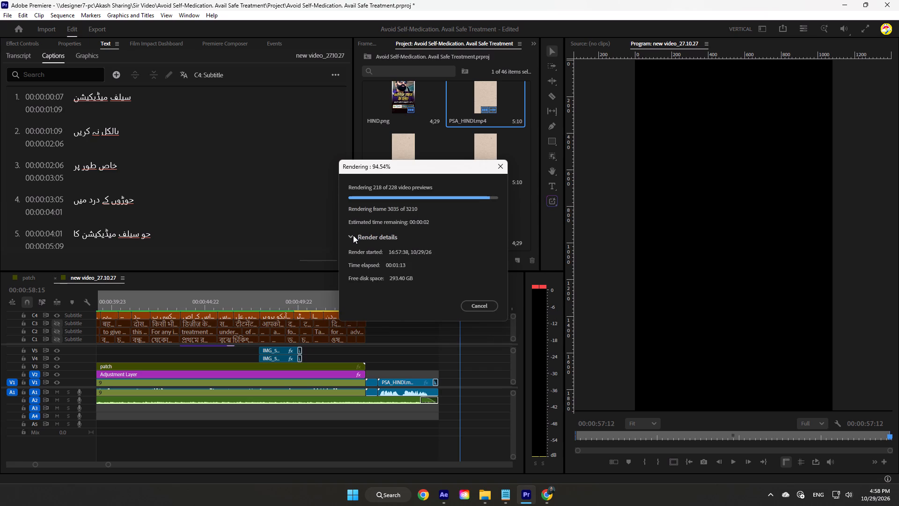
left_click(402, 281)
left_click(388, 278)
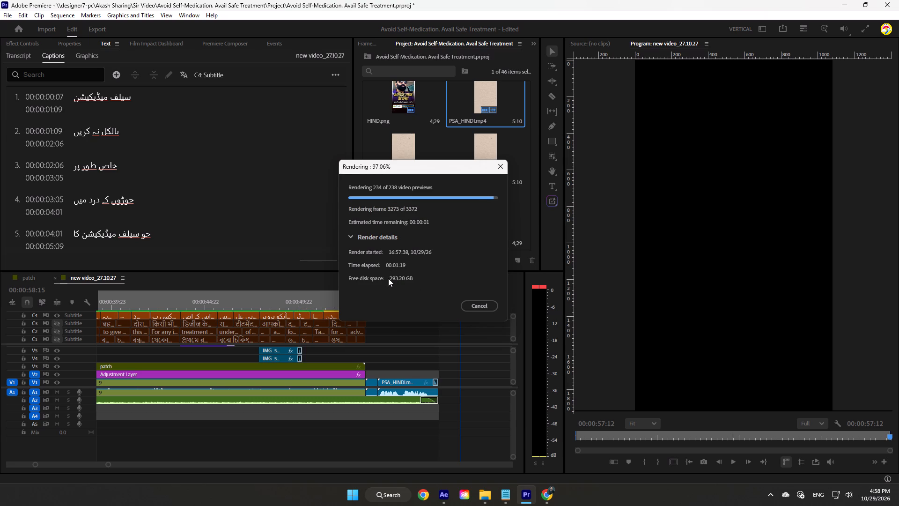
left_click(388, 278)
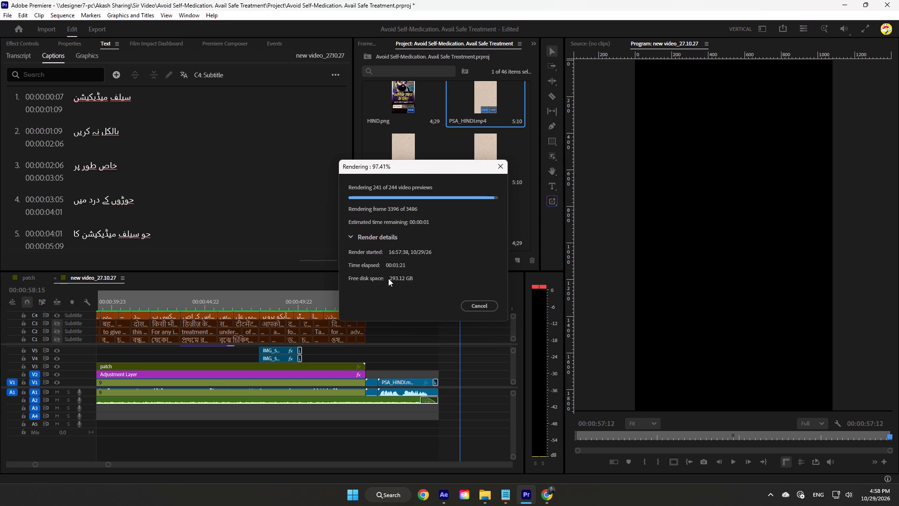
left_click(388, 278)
Hide the Urdu subtitle track C4 and show the English subtitle track C2, with the playhead at the sequence start.
left_click_drag(128, 299, 91, 312)
left_click(59, 315)
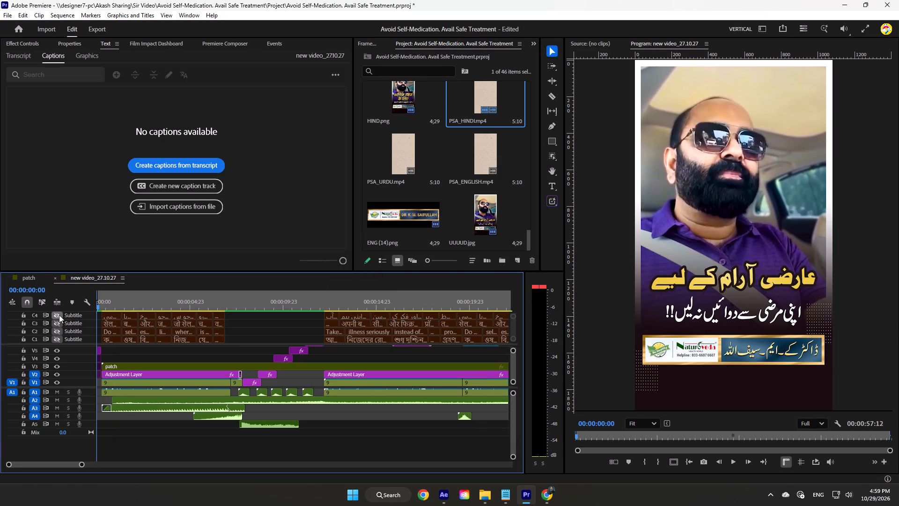
left_click(59, 328)
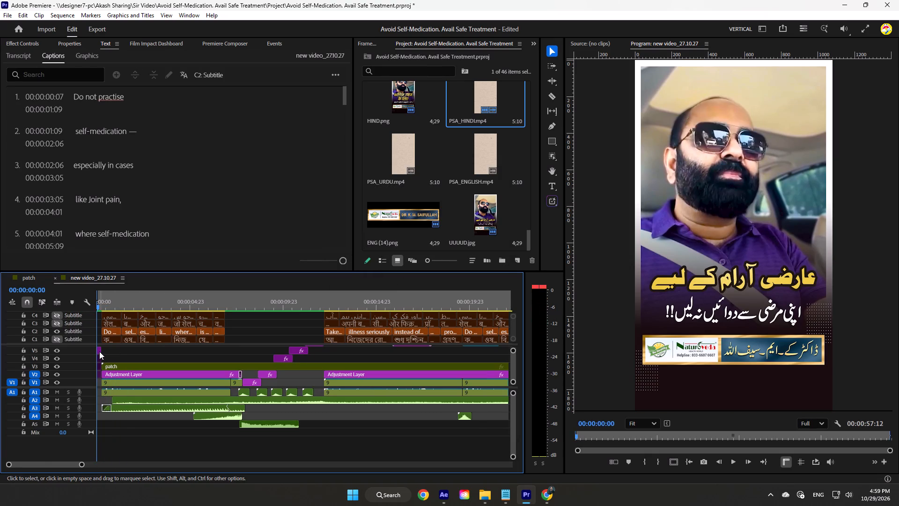
Swap the opening cover to English by disabling UUUUD.jpg on V5 and enabling eng.png on V3.
left_click(99, 351)
right_click(99, 351)
left_click(125, 179)
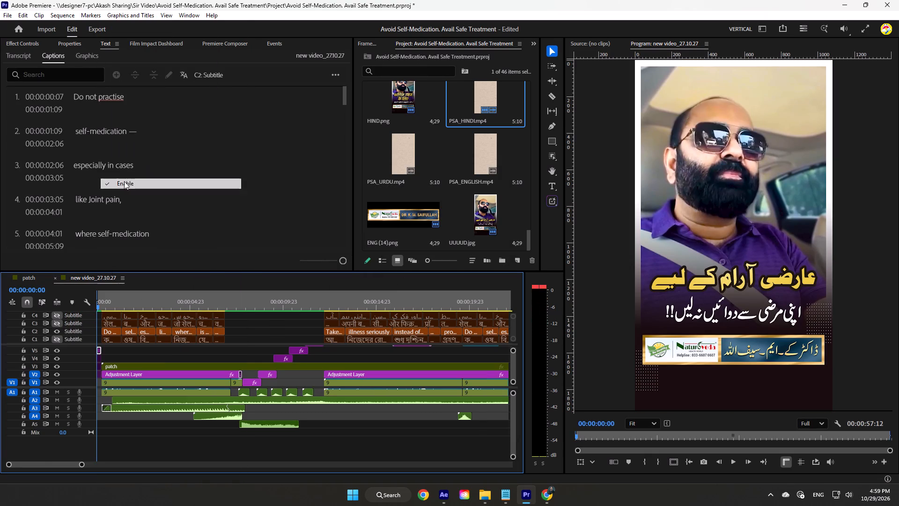
left_click_drag(100, 303, 82, 312)
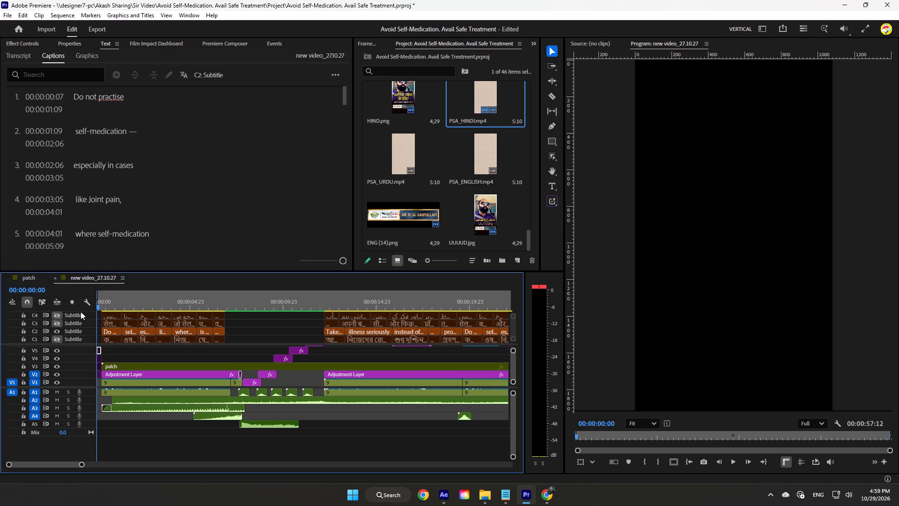
type("====")
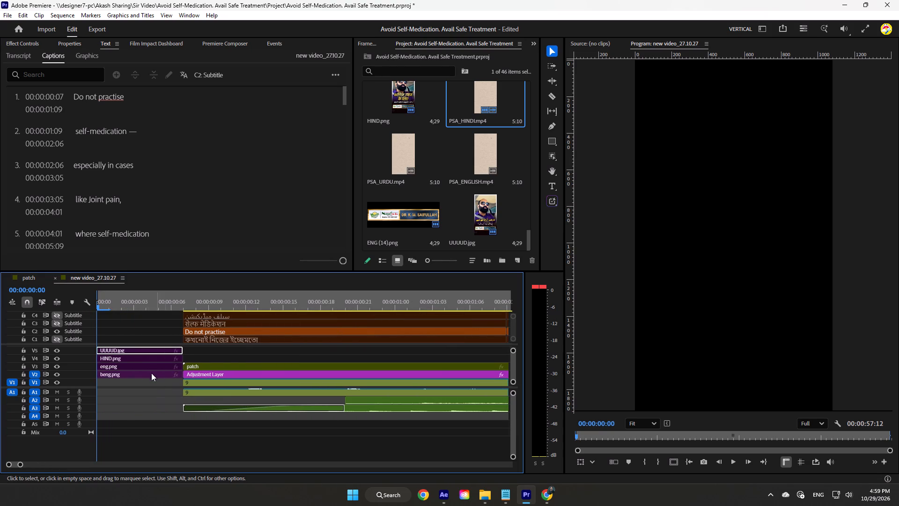
right_click(147, 366)
left_click(195, 181)
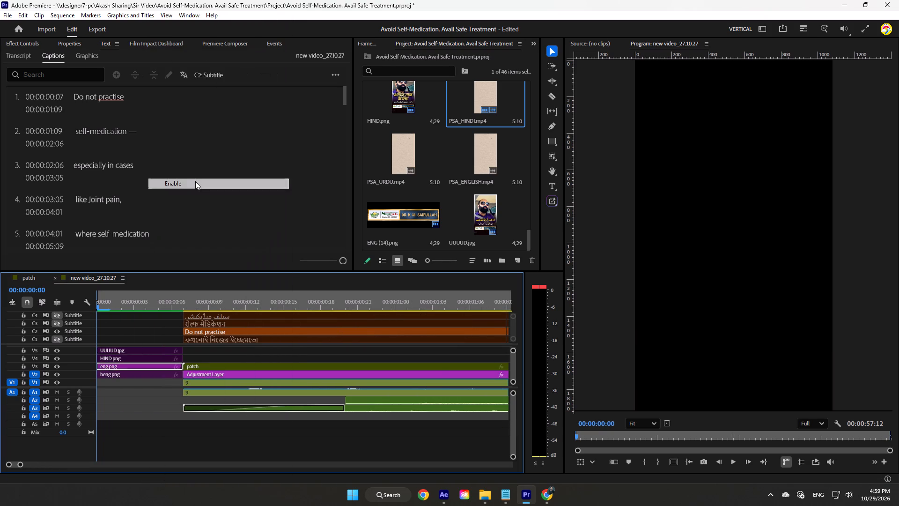
In the nested patch sequence, hide Urdu banner track V4 and show English track V2, then check the opening of new video_27.10.27.
double_click(196, 365)
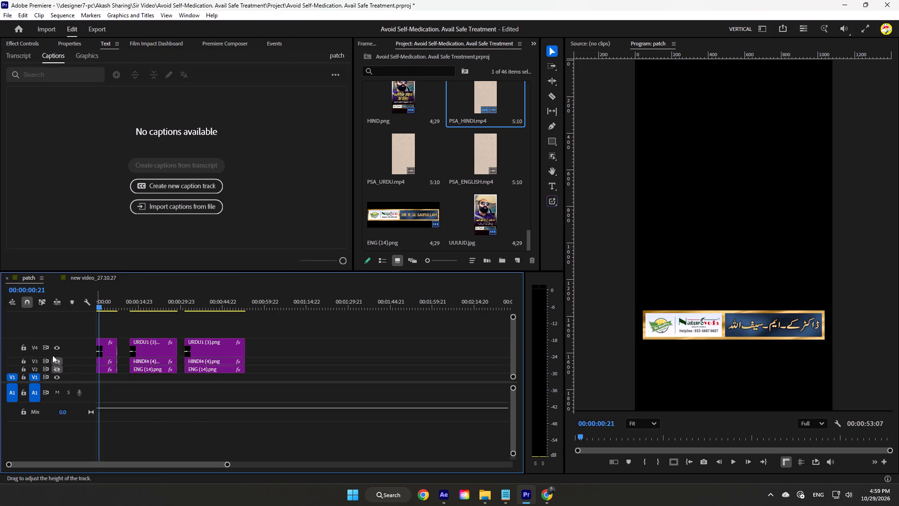
left_click(55, 348)
left_click(55, 369)
left_click(103, 277)
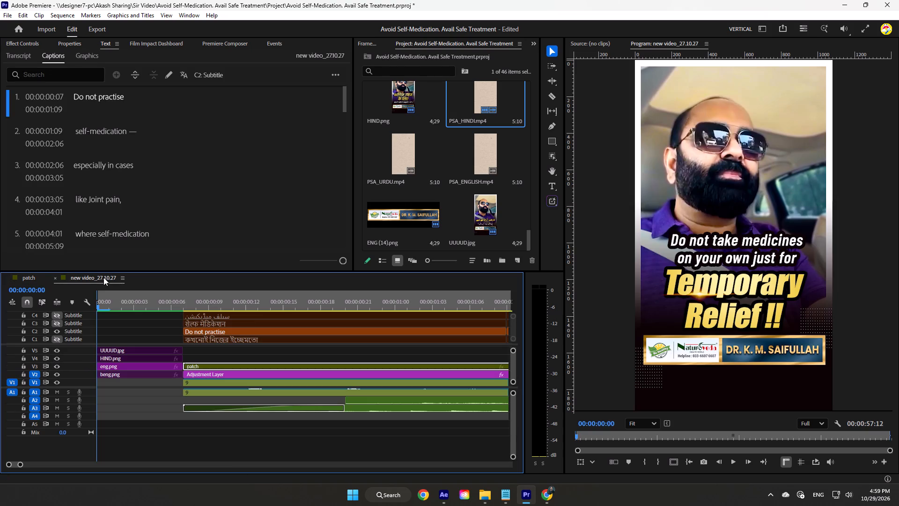
left_click_drag(126, 307, 286, 320)
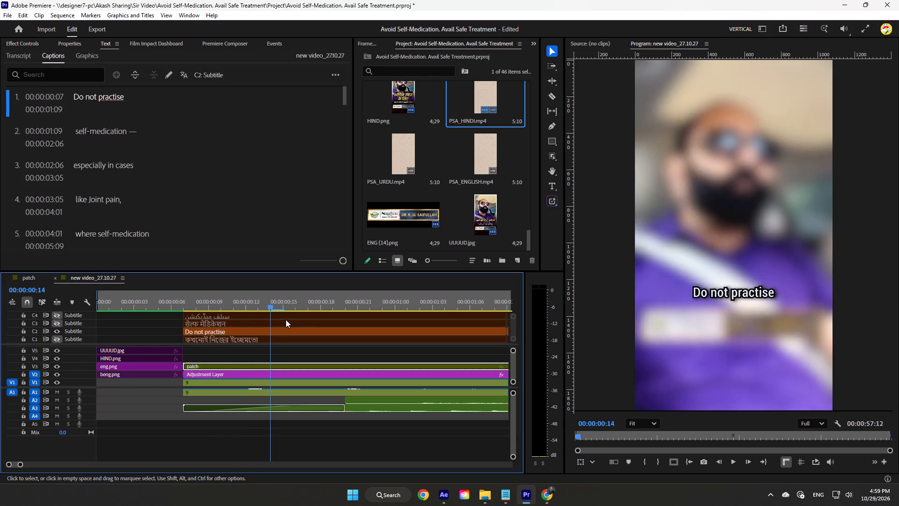
left_click_drag(286, 320, 176, 325)
Replace the closing Hindi PSA clip on V1 with PSA_ENGLISH.mp4, keeping its place in the sequence.
type("------")
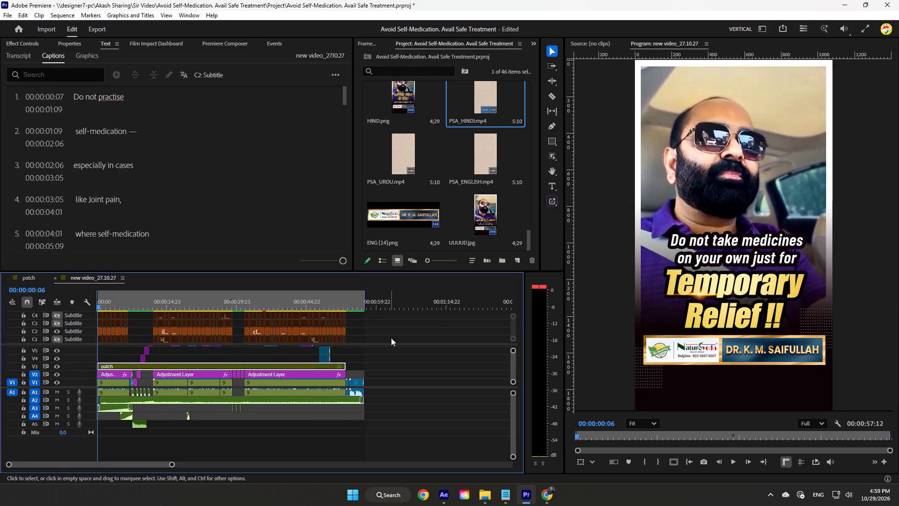
left_click(355, 309)
left_click(384, 360)
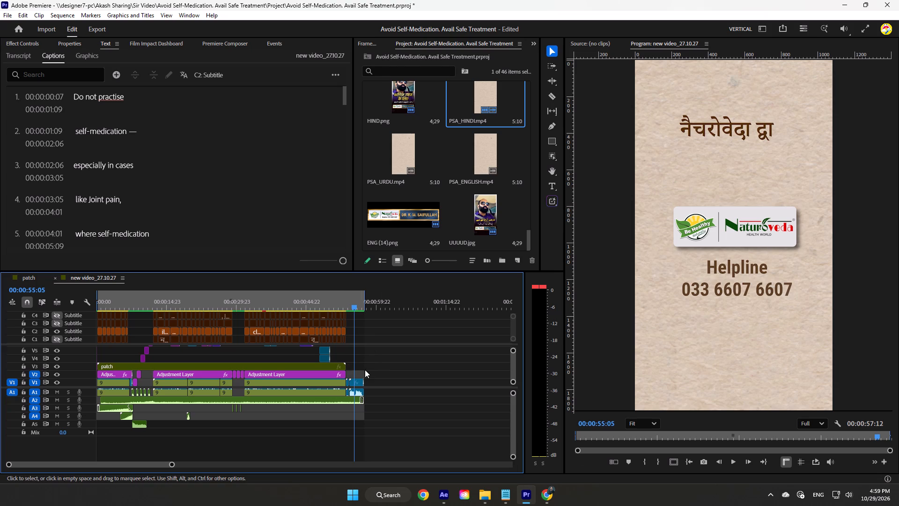
left_click_drag(358, 370, 359, 390)
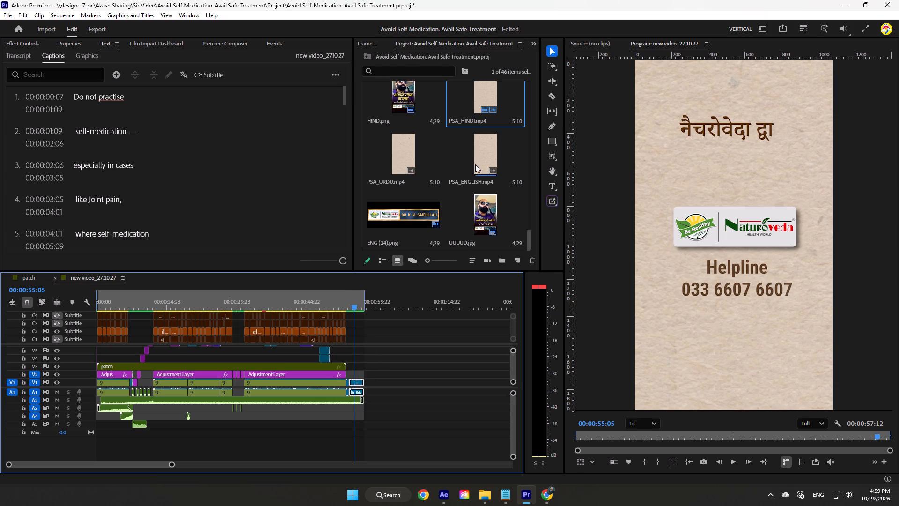
left_click_drag(475, 164, 361, 377)
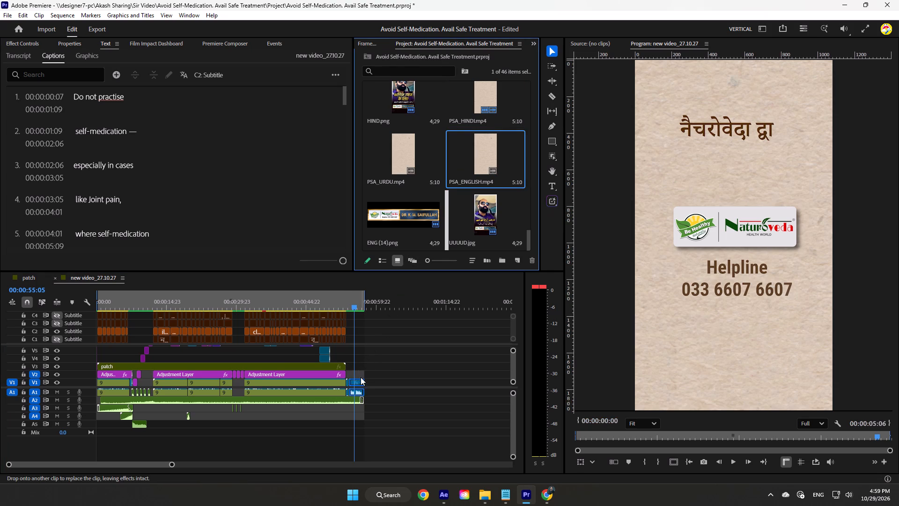
left_click_drag(361, 377, 361, 380)
Extend the ends of the closing PSA clip and background audio to 00:00:57:17 and move the Out point to match.
left_click(404, 368)
type("==")
key("equal")
key("equal")
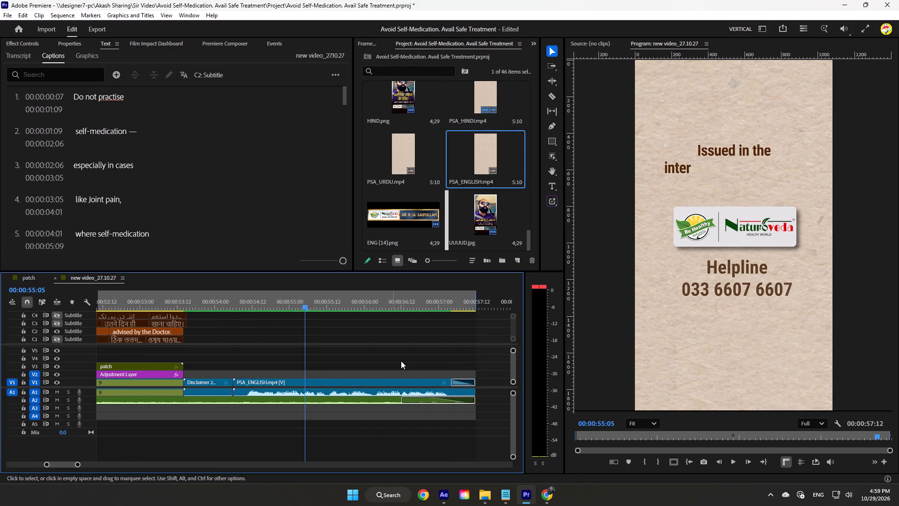
scroll(395, 354, "down", 7)
left_click_drag(391, 353, 362, 409)
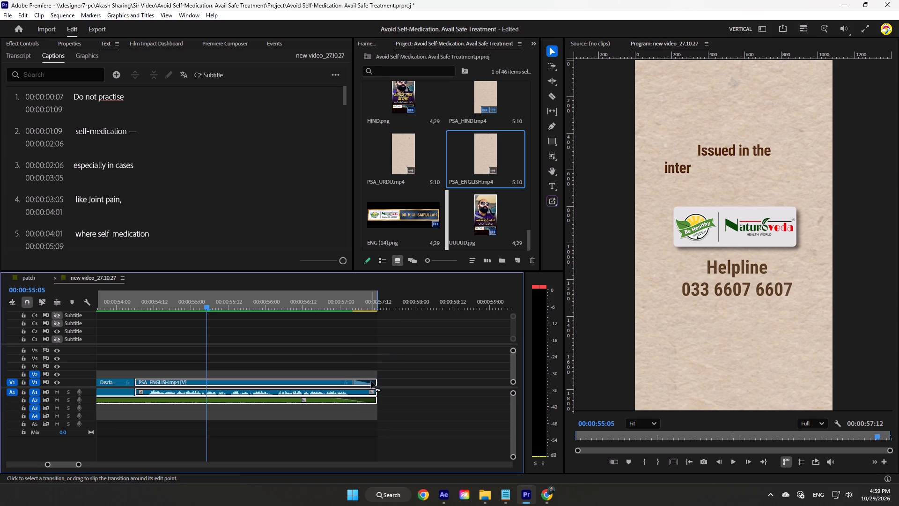
left_click_drag(377, 381, 394, 384)
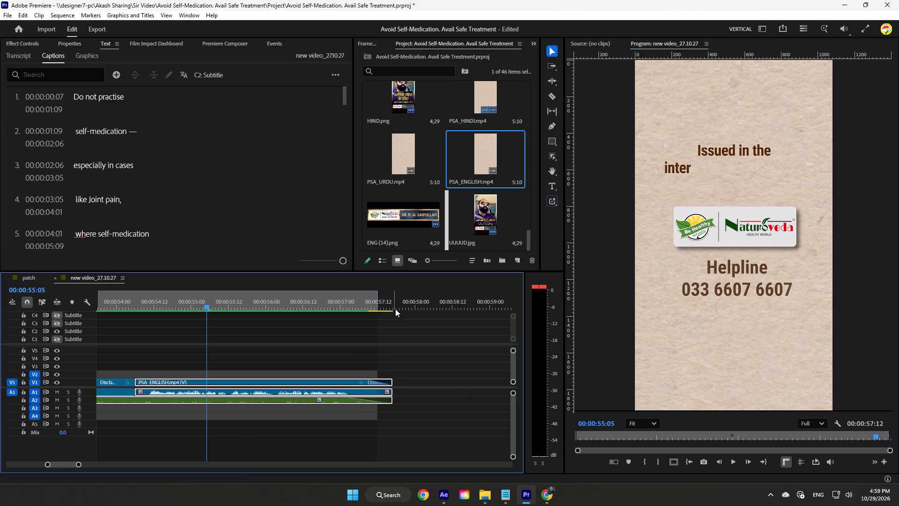
left_click_drag(379, 298, 395, 303)
left_click(398, 321)
left_click(415, 327)
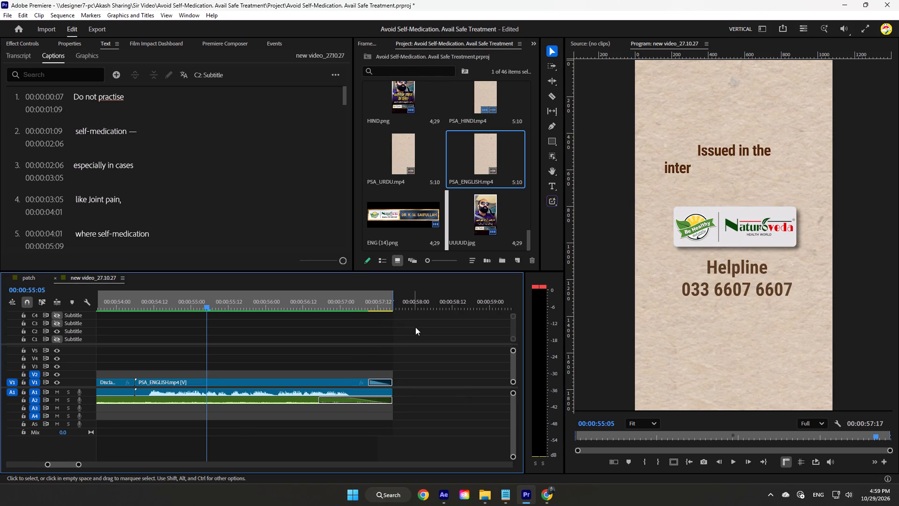
Review the sequence from the closing section back to the opening, checking the English subtitles and banner.
left_click_drag(283, 299, 256, 307)
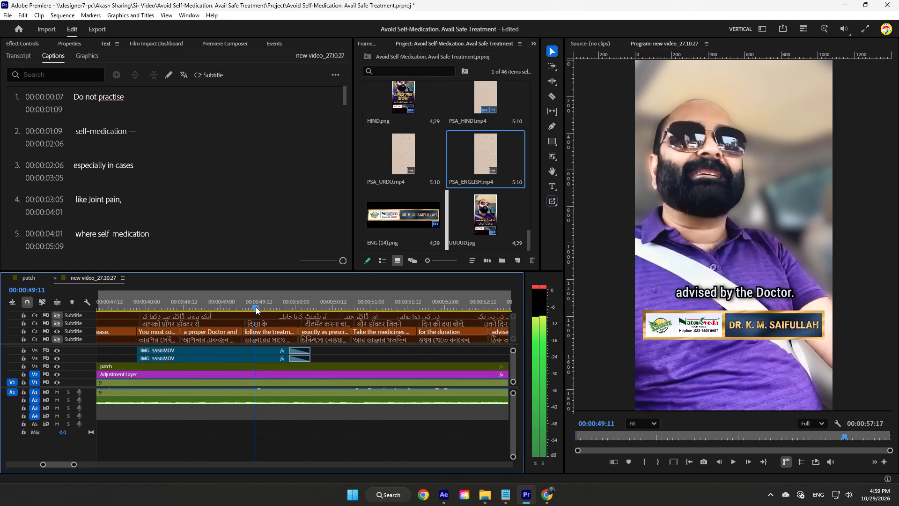
left_click_drag(256, 307, 71, 310)
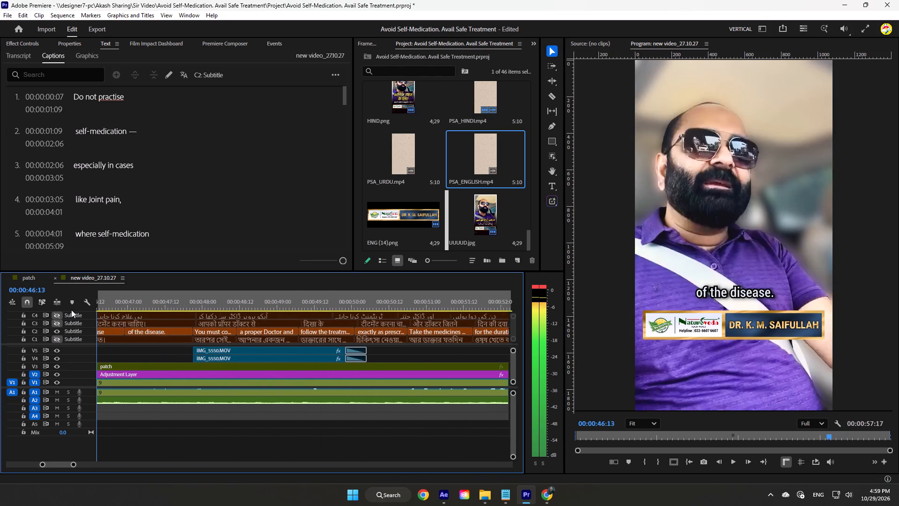
left_click_drag(71, 310, 70, 309)
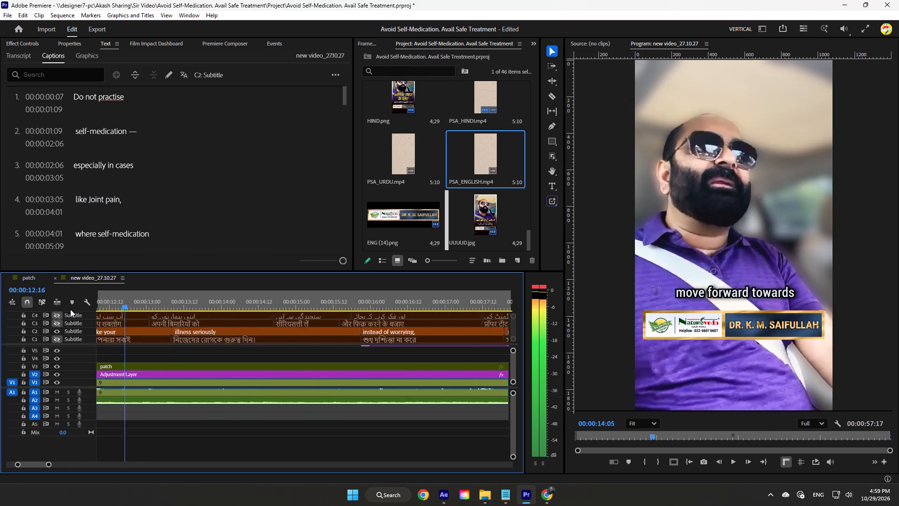
left_click_drag(70, 309, 129, 308)
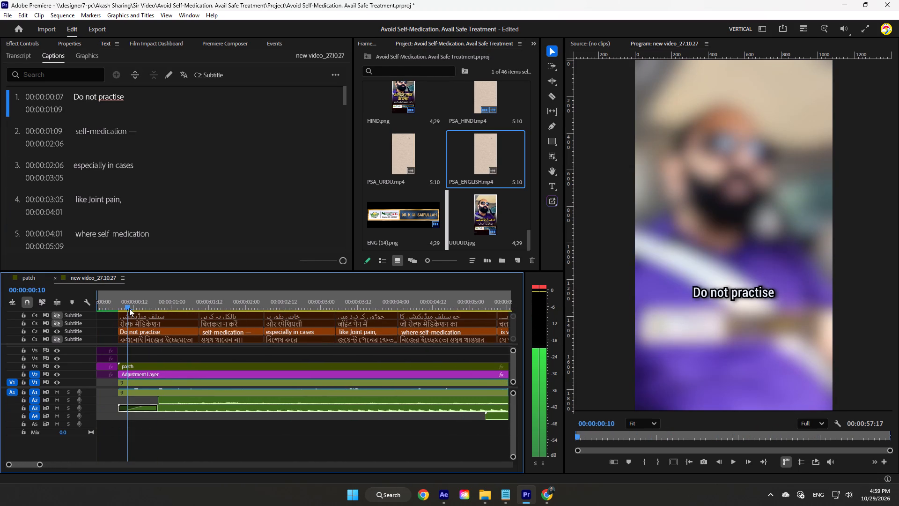
Export the English sequence over the existing Stop Self-Medication. Seek Proper Treatment_Eng.mp4 using the 2k_reel preset.
left_click_drag(129, 308, 129, 308)
key("ctrl+m")
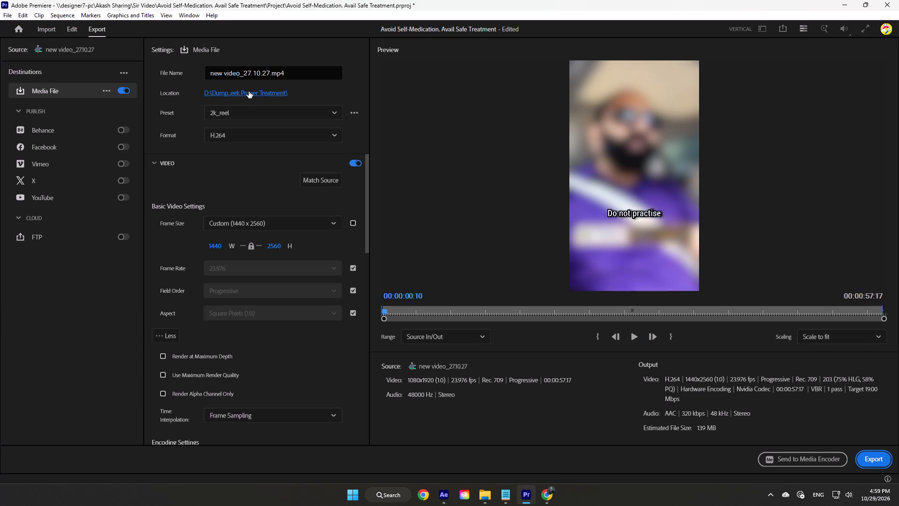
left_click(249, 91)
left_click(131, 127)
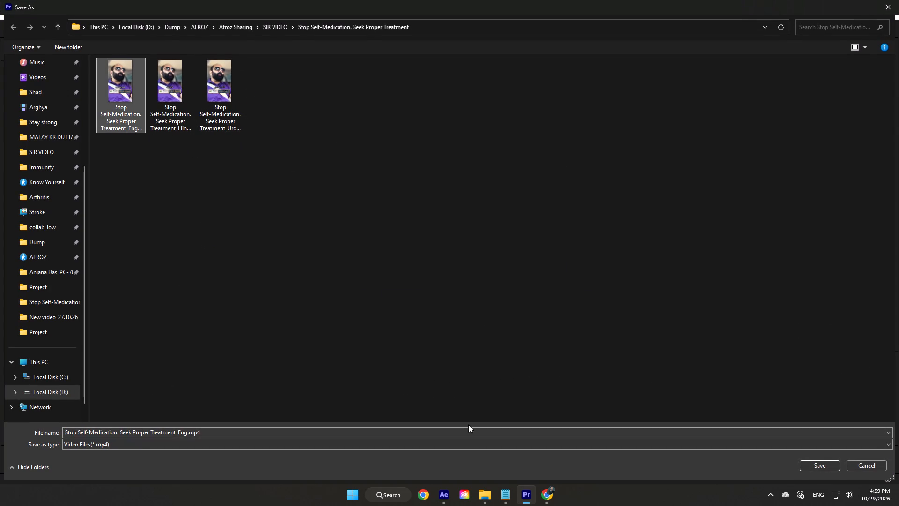
left_click(805, 465)
left_click(512, 289)
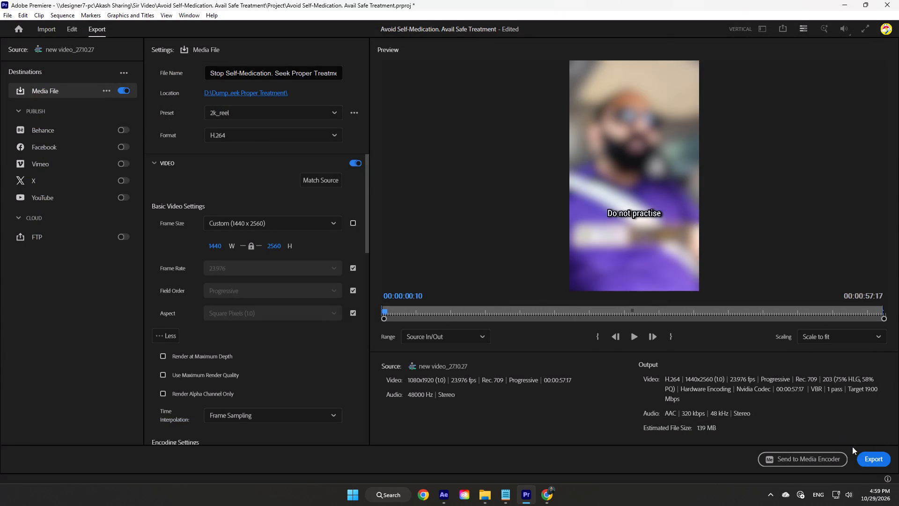
left_click(862, 456)
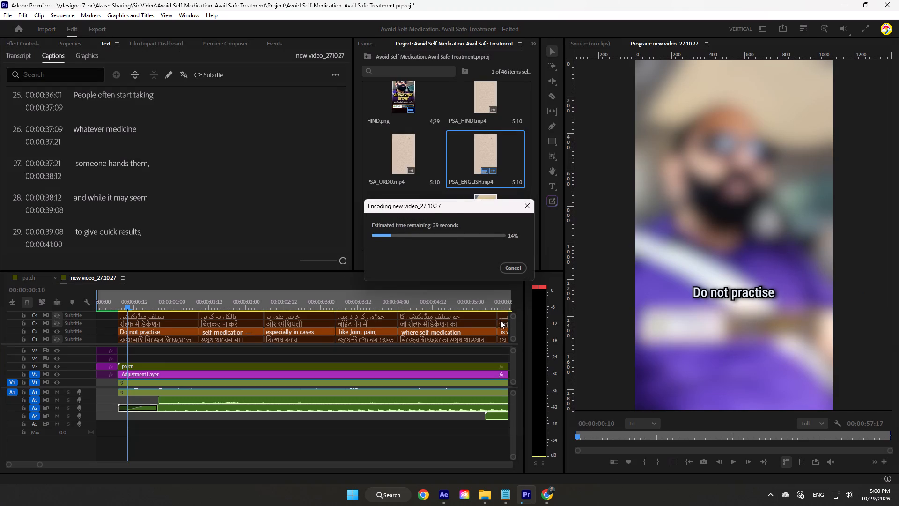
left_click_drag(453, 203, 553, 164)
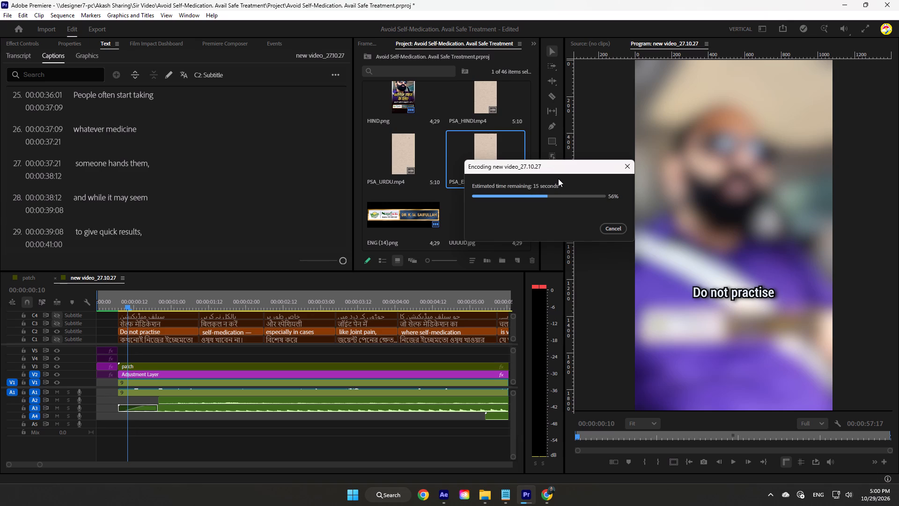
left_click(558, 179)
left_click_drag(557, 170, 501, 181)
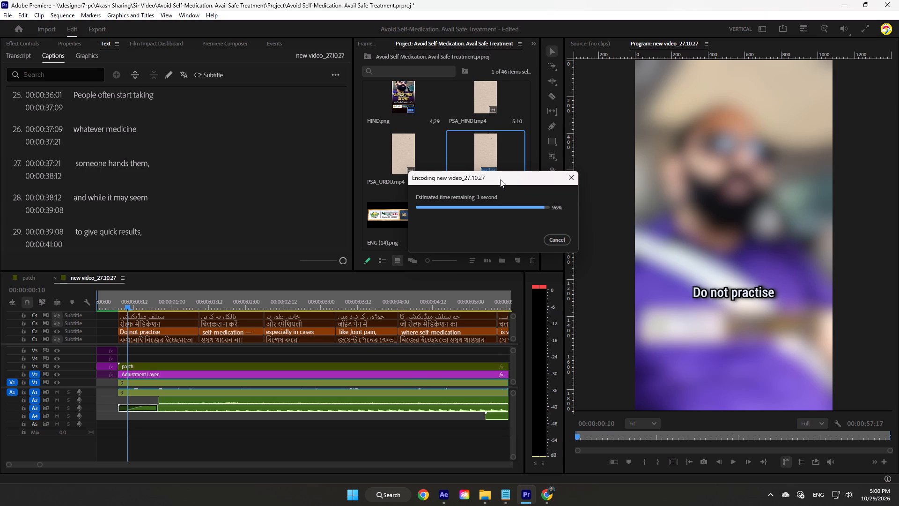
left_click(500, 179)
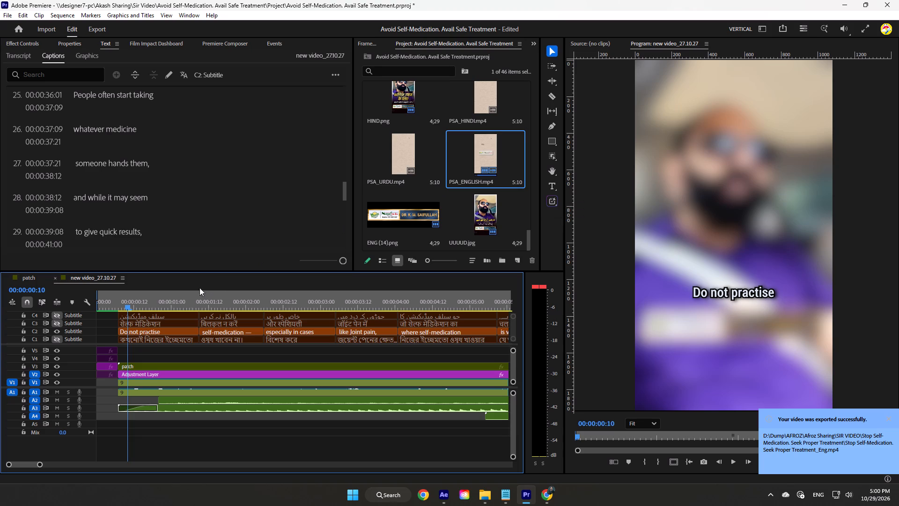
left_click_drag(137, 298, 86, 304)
In File Explorer, check the file properties of the Hindi, English and Urdu exports.
left_click(488, 503)
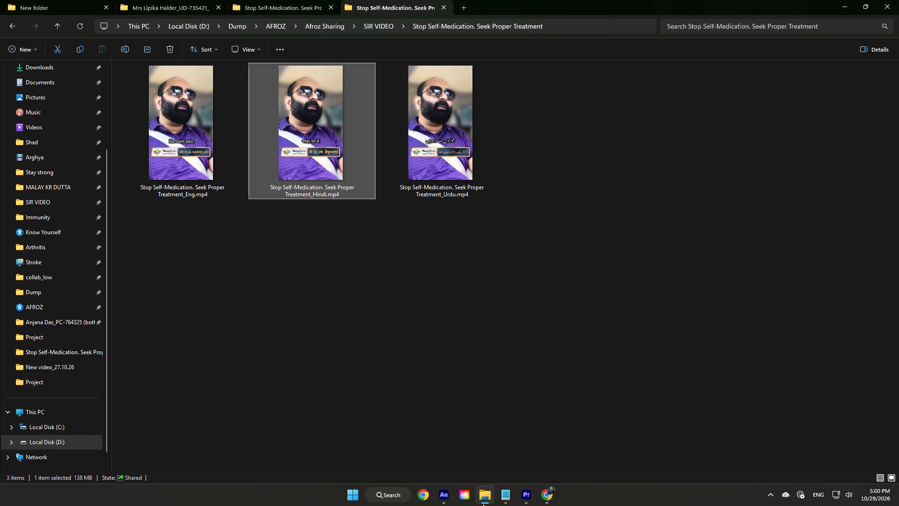
right_click(329, 145)
left_click(341, 290)
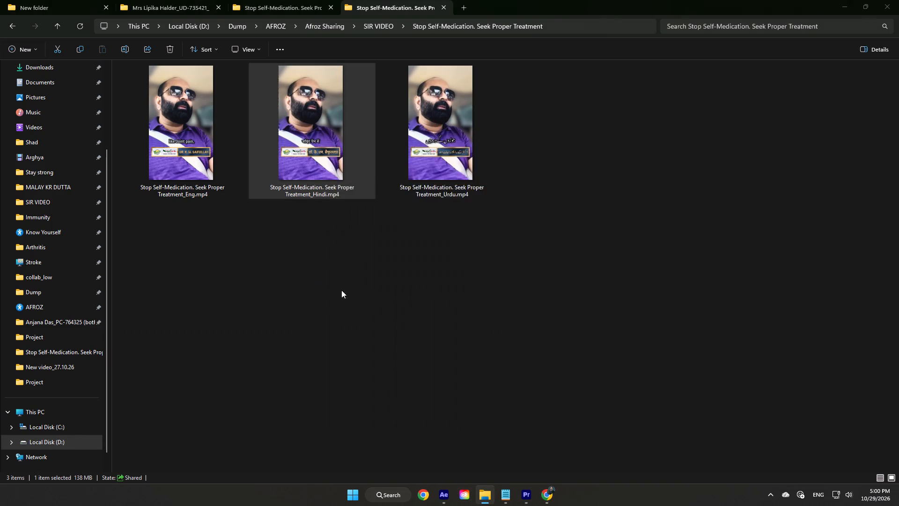
right_click(461, 141)
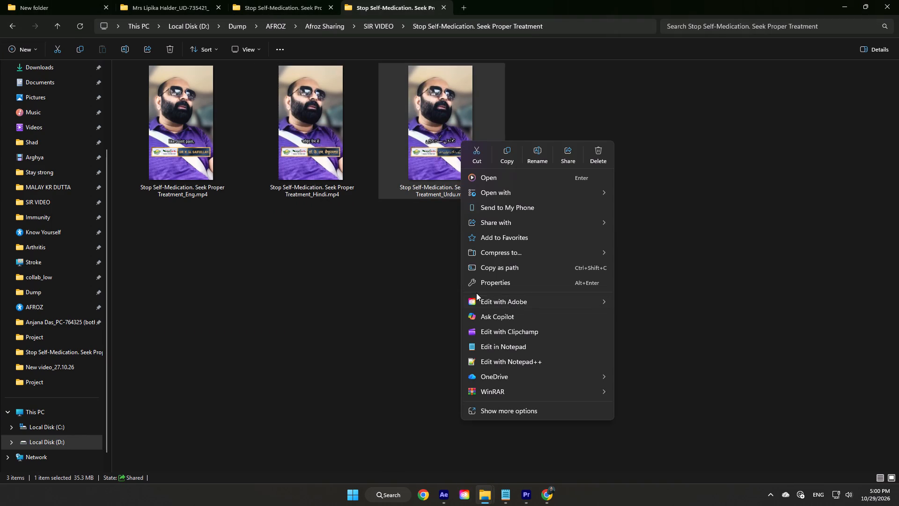
right_click(179, 148)
left_click(257, 292)
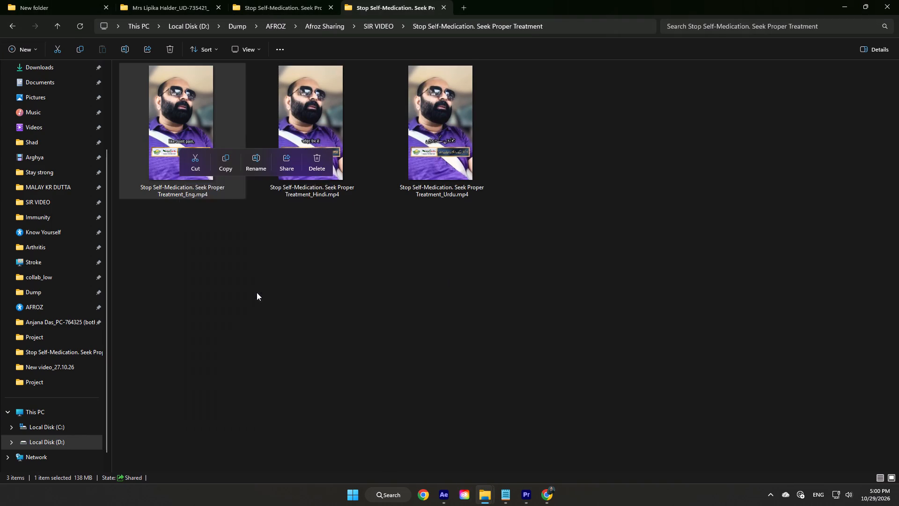
left_click(368, 154)
right_click(473, 154)
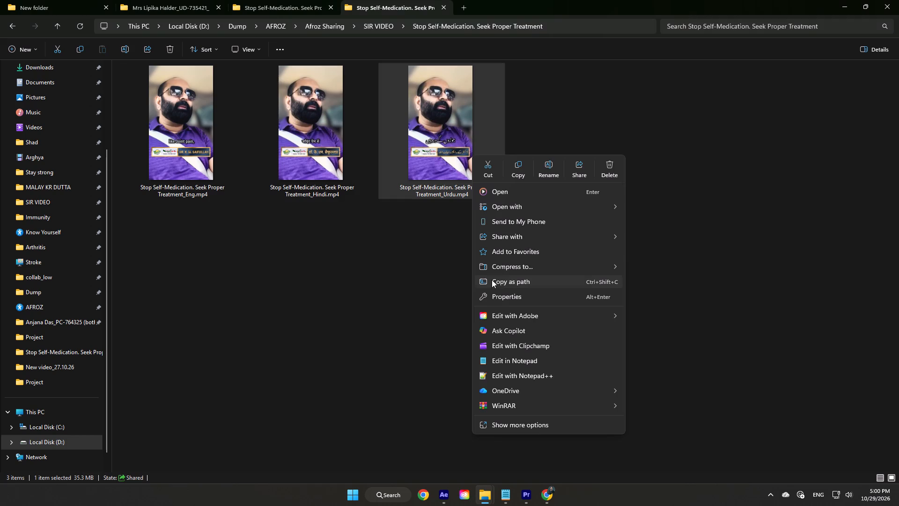
left_click(495, 303)
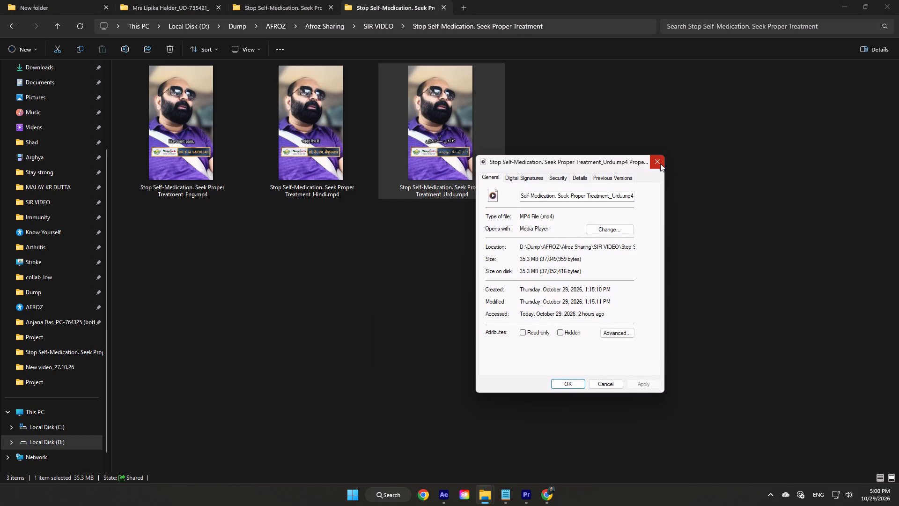
left_click(660, 164)
Play the exported English video in Media Player and skim it from the opening to the closing PSA card.
double_click(157, 157)
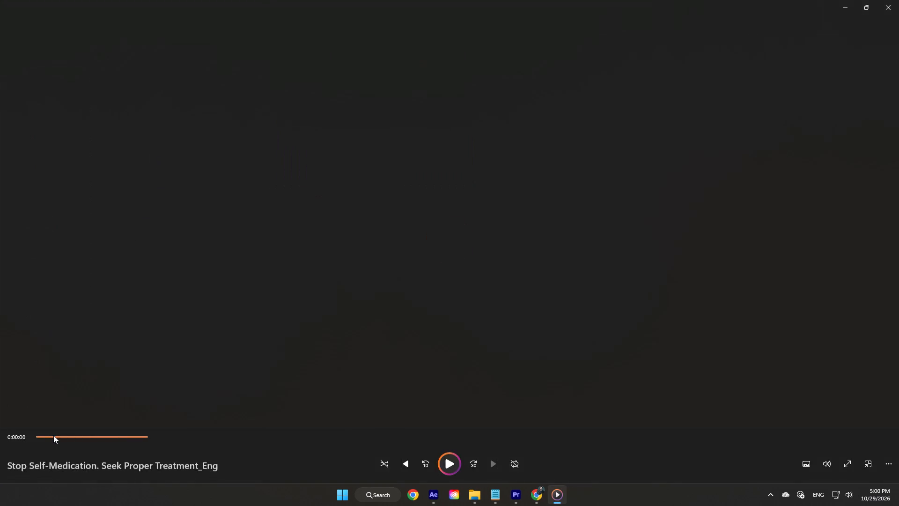
left_click_drag(62, 438, 73, 431)
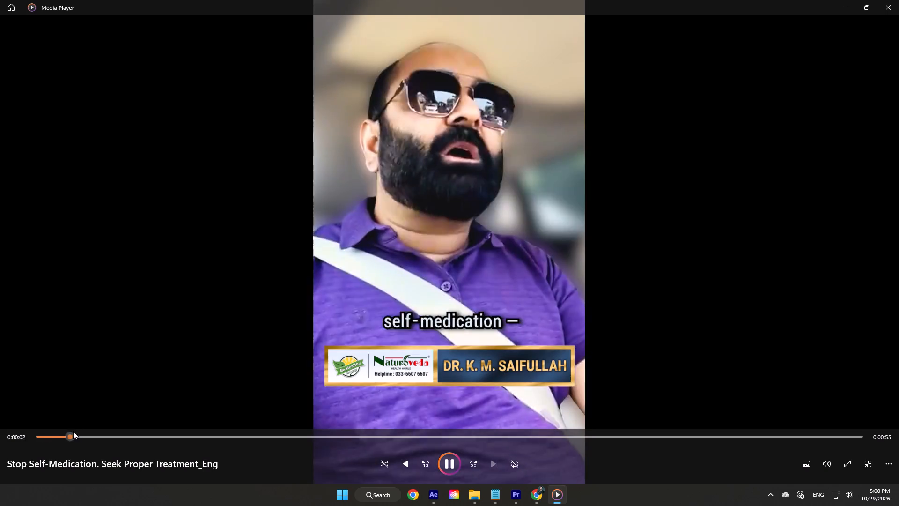
left_click_drag(73, 431, 437, 434)
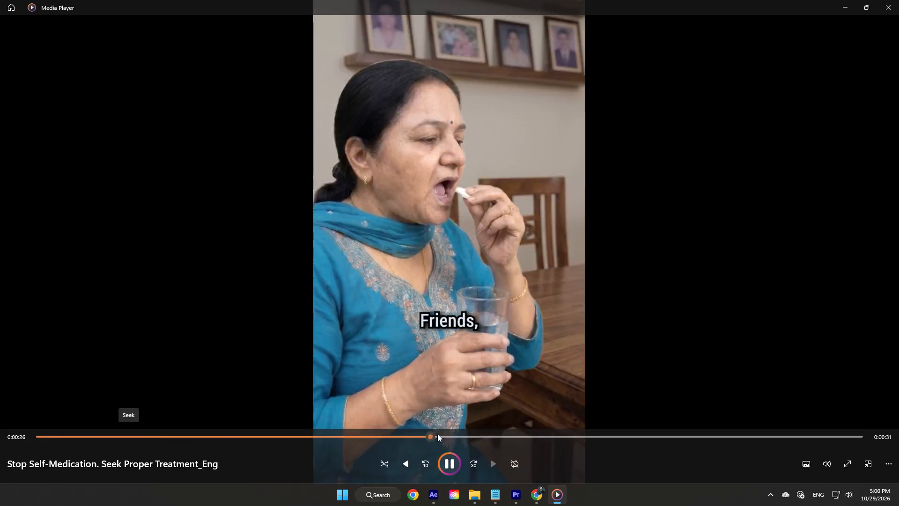
left_click_drag(437, 434, 805, 417)
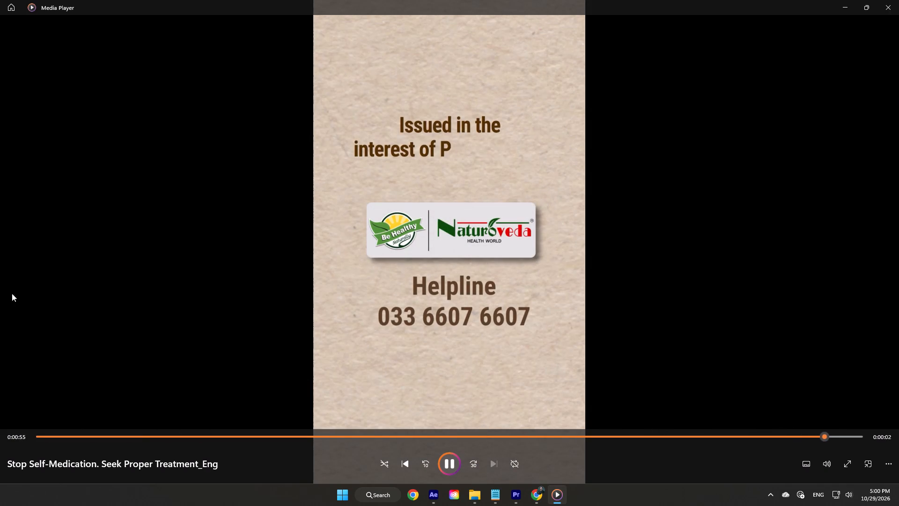
left_click(898, 1)
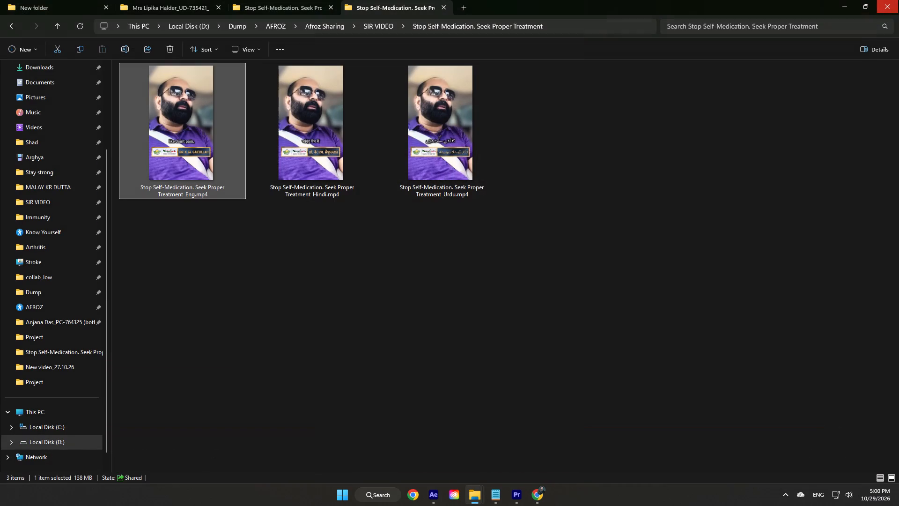
left_click(396, 292)
Back in Premiere, hide English subtitle track C2 and show Urdu subtitle track C4.
left_click(519, 493)
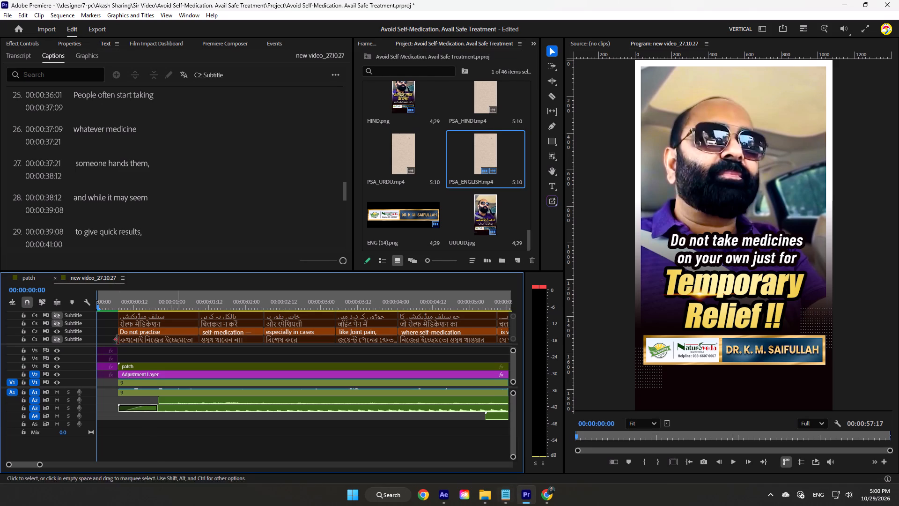
left_click(57, 333)
left_click(58, 315)
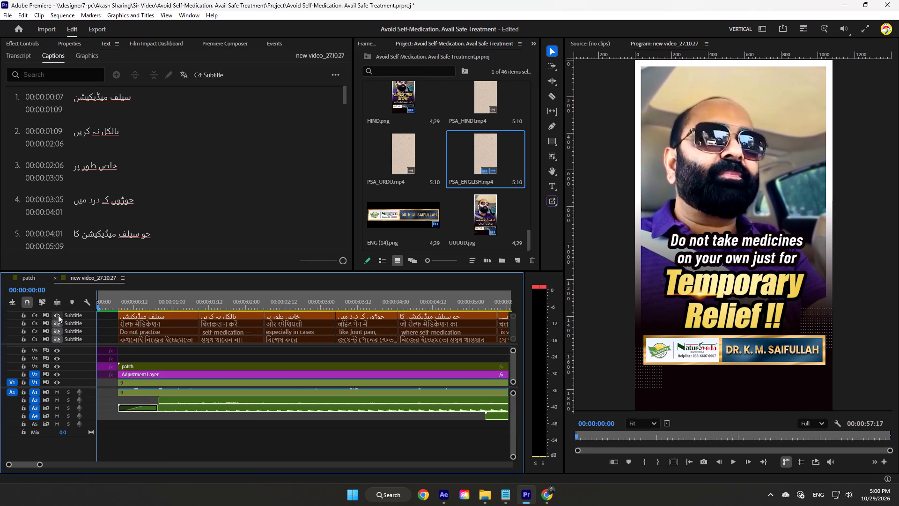
Disable the English cover clip on V3 and enable the Urdu cover clip on V5 at the sequence's start.
left_click(101, 366)
right_click(102, 365)
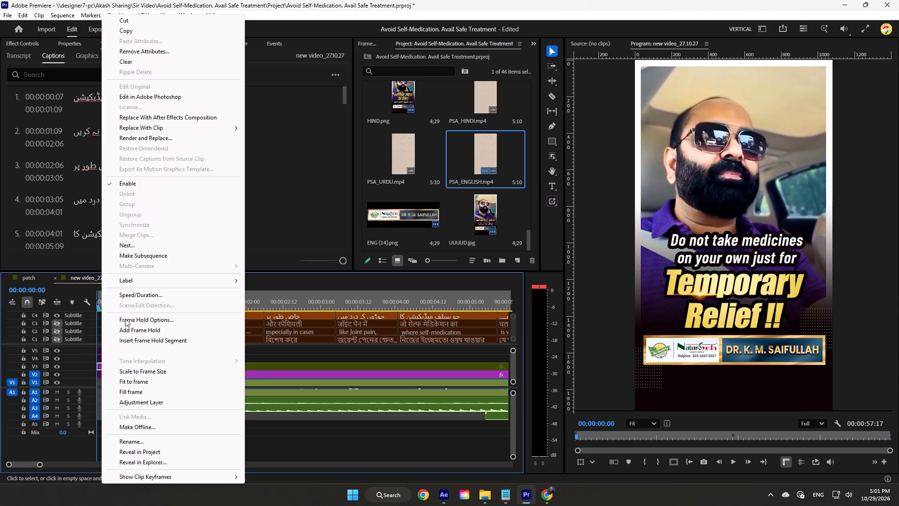
left_click(199, 186)
left_click(105, 351)
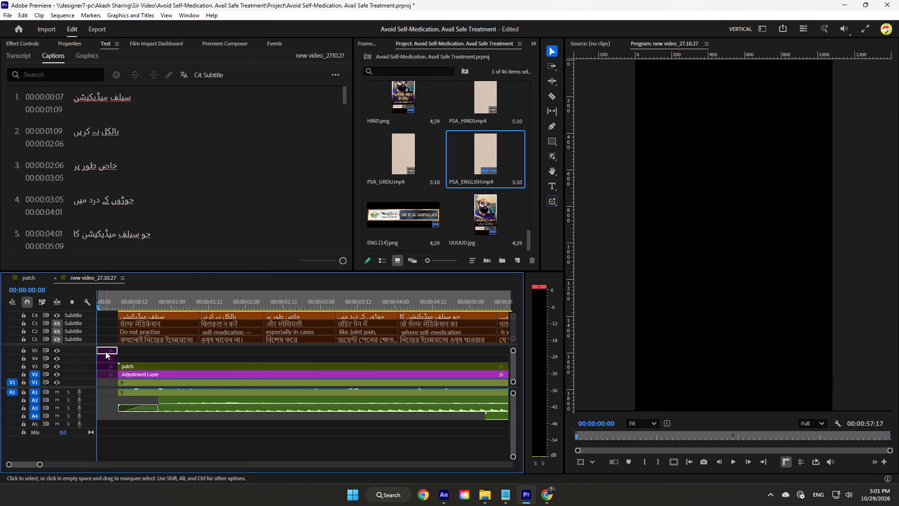
right_click(105, 351)
left_click(129, 184)
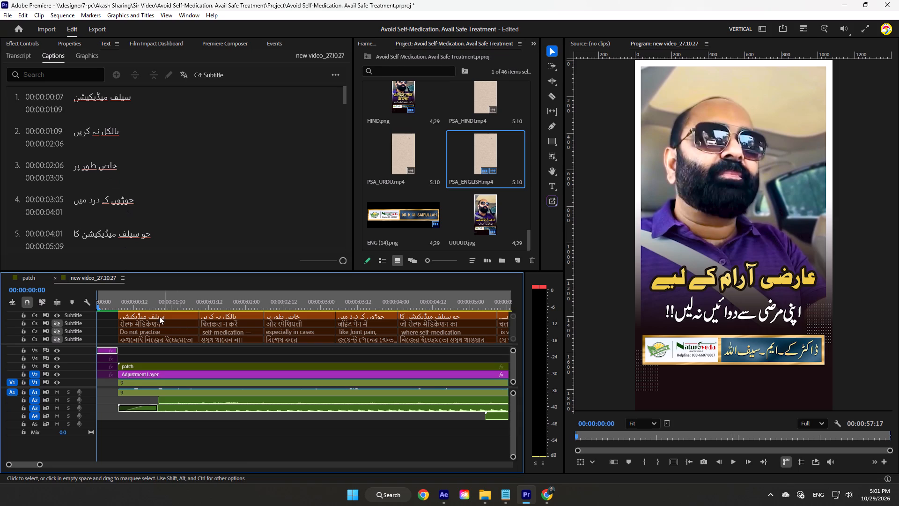
In the nested patch sequence, hide English banner track V2 and show Urdu banner track V4.
left_click(142, 361)
double_click(137, 364)
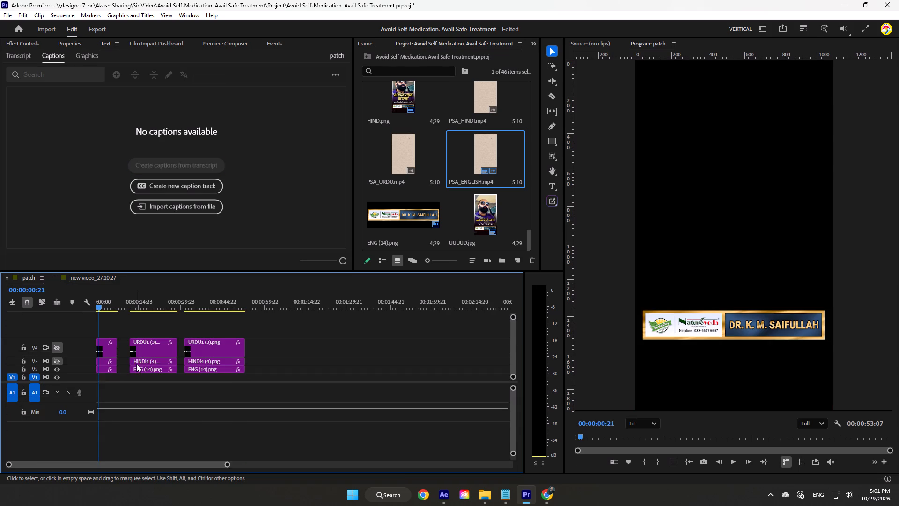
left_click(57, 371)
left_click(61, 349)
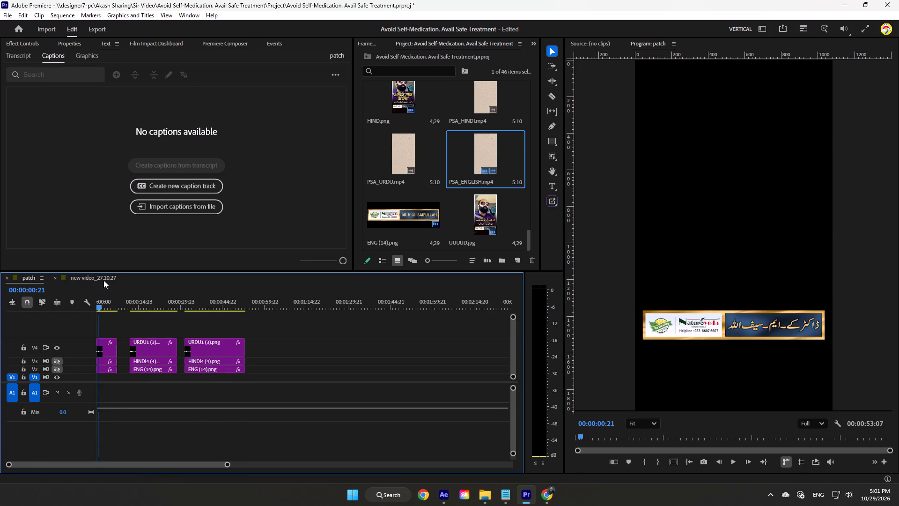
Review new video_27.10.27 from the opening to the closing section, checking the Urdu subtitles, banner and end card.
left_click(103, 280)
left_click_drag(147, 302, 292, 330)
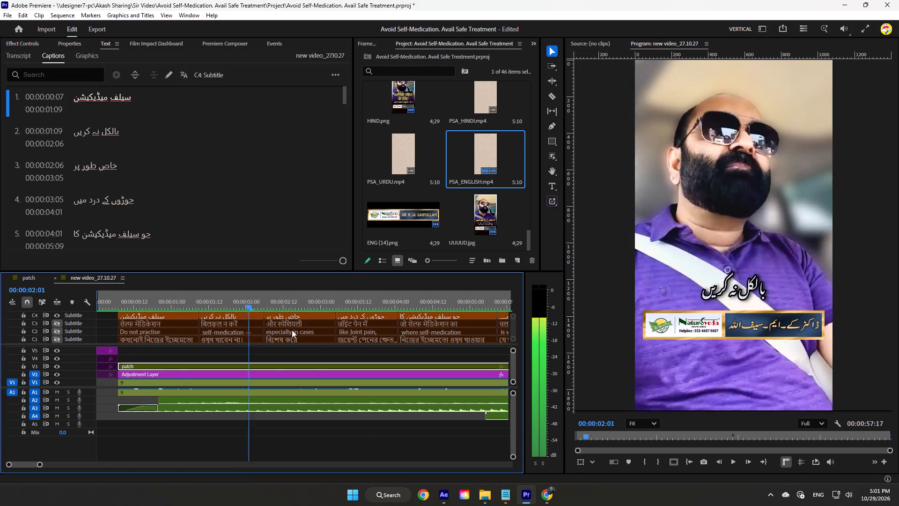
left_click_drag(292, 330, 664, 327)
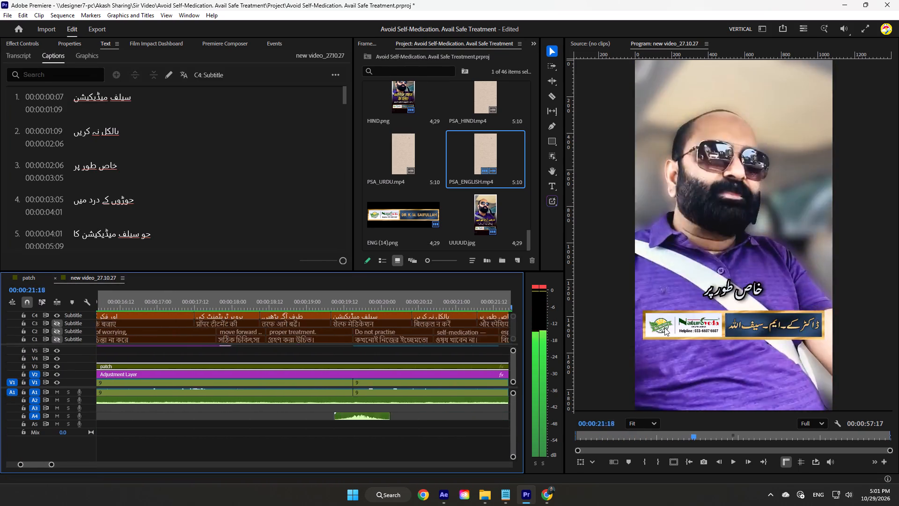
left_click_drag(664, 327, 612, 331)
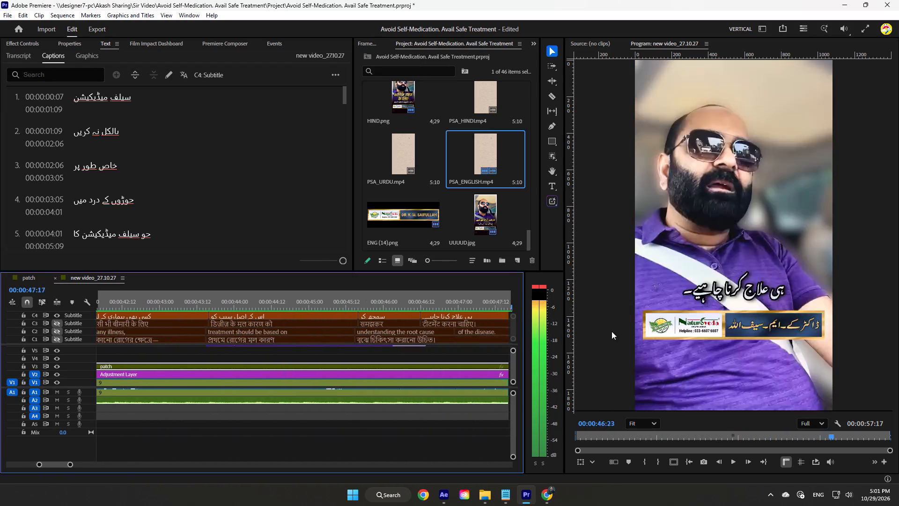
left_click_drag(612, 331, 288, 297)
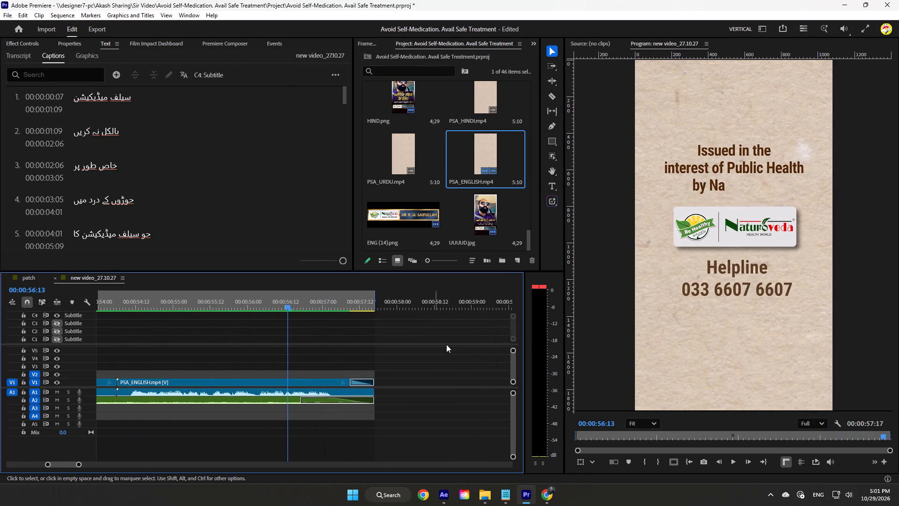
left_click(452, 345)
left_click(436, 364)
Replace the closing English PSA clip on V1 with PSA_URDU.mp4, keeping its place in the sequence.
left_click_drag(326, 365, 318, 390)
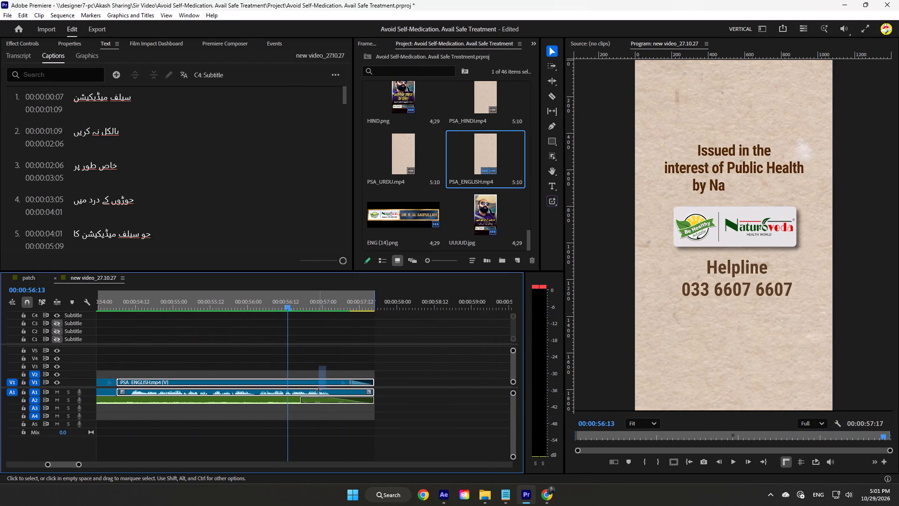
left_click_drag(318, 390, 318, 390)
left_click_drag(402, 166, 291, 383)
left_click(428, 364)
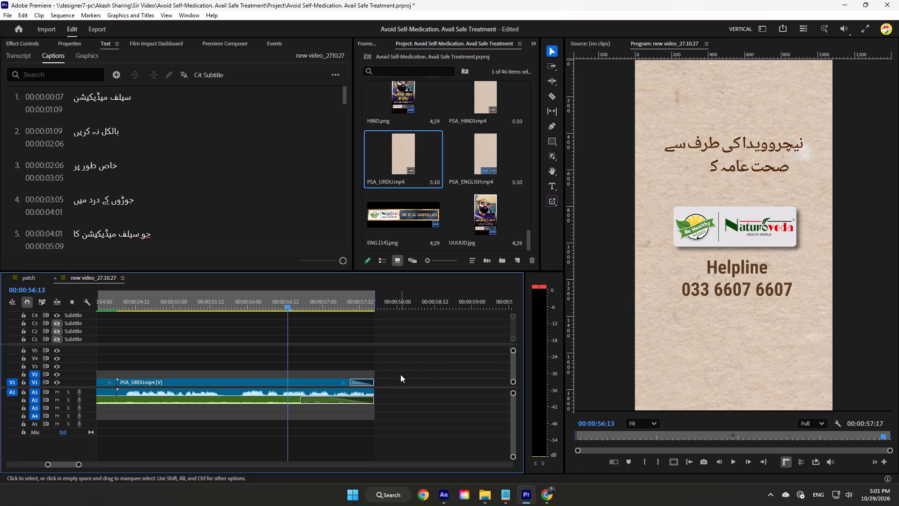
Extend the ends of the Urdu PSA clip and background audio to 00:00:58:07 and move the Out point to match.
left_click_drag(393, 354, 352, 403)
left_click_drag(376, 381, 398, 385)
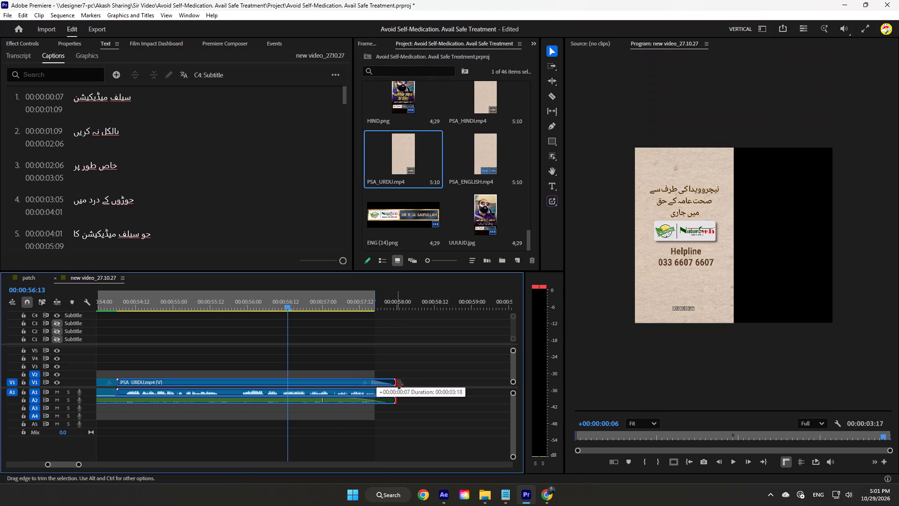
left_click_drag(398, 385, 421, 387)
left_click(445, 390)
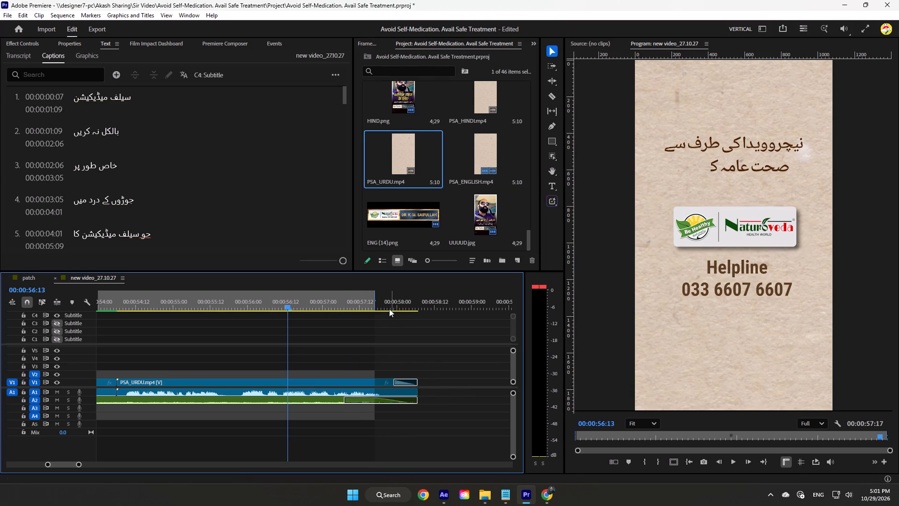
left_click_drag(375, 299, 418, 308)
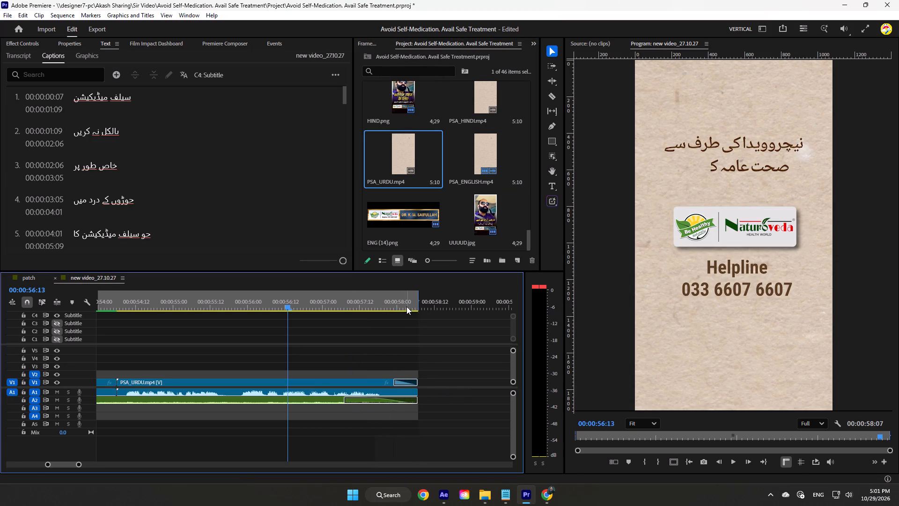
key("minus")
type("--")
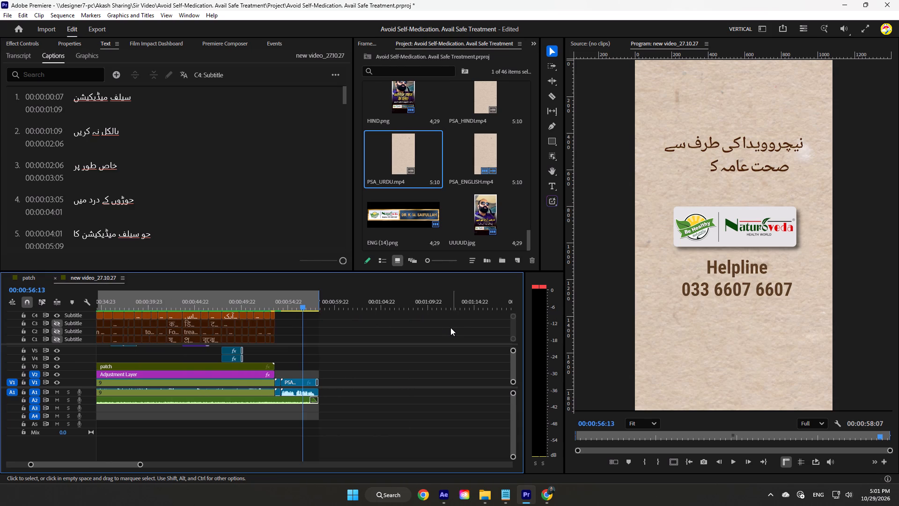
Check the Urdu sequence from opening to end, and render the previews between its In and Out points.
left_click_drag(288, 301, 163, 302)
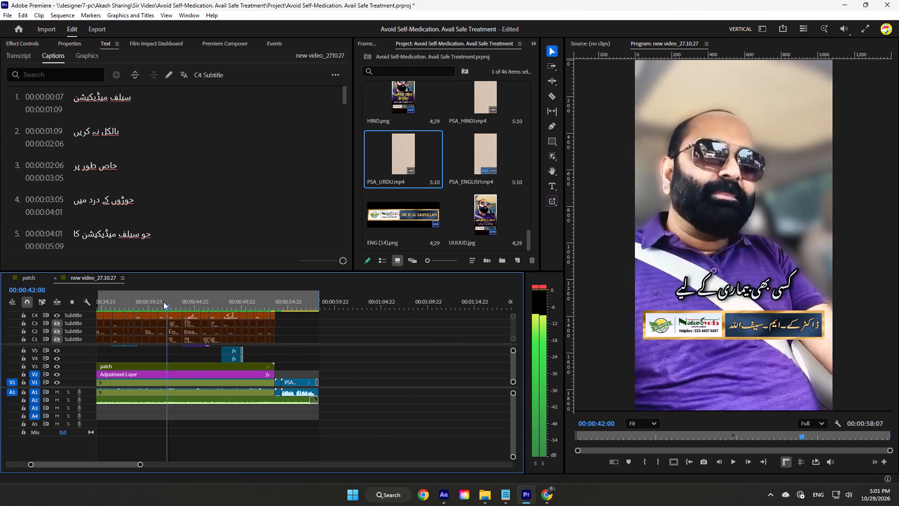
left_click_drag(163, 302, 115, 303)
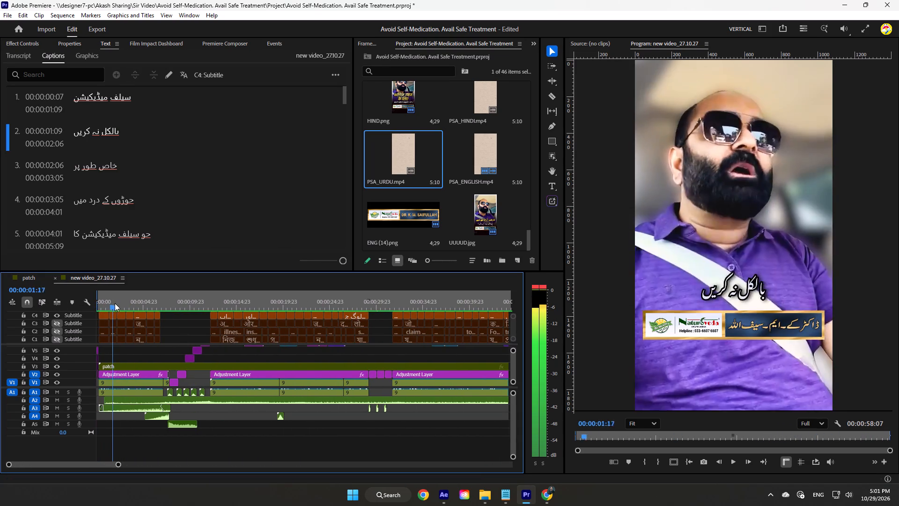
left_click_drag(115, 303, 304, 311)
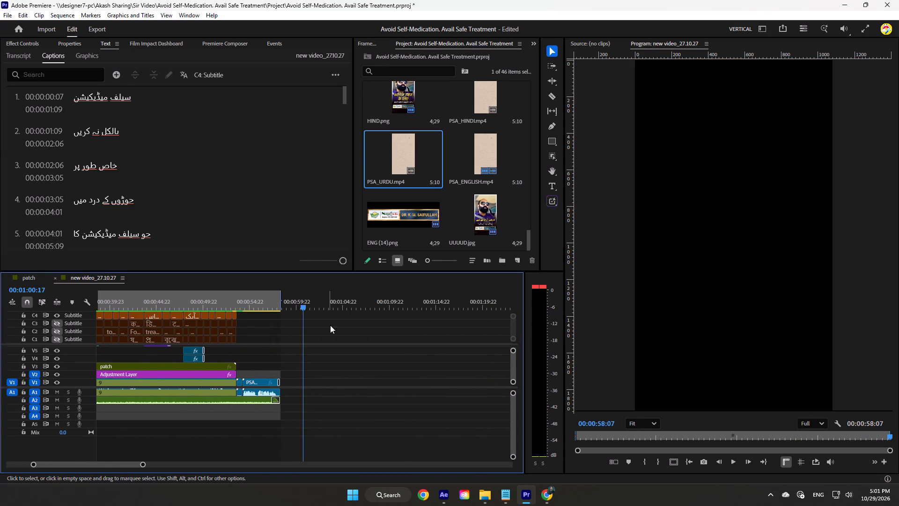
double_click(63, 21)
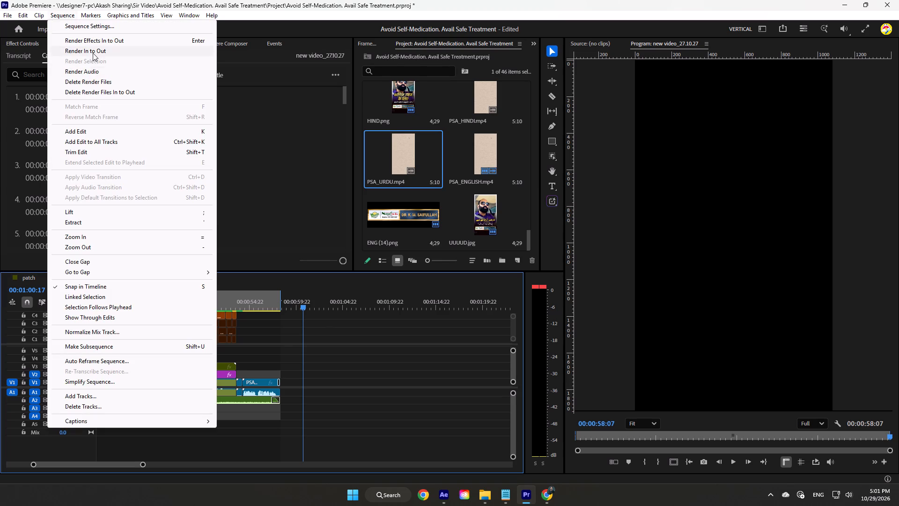
left_click(93, 52)
left_click(374, 241)
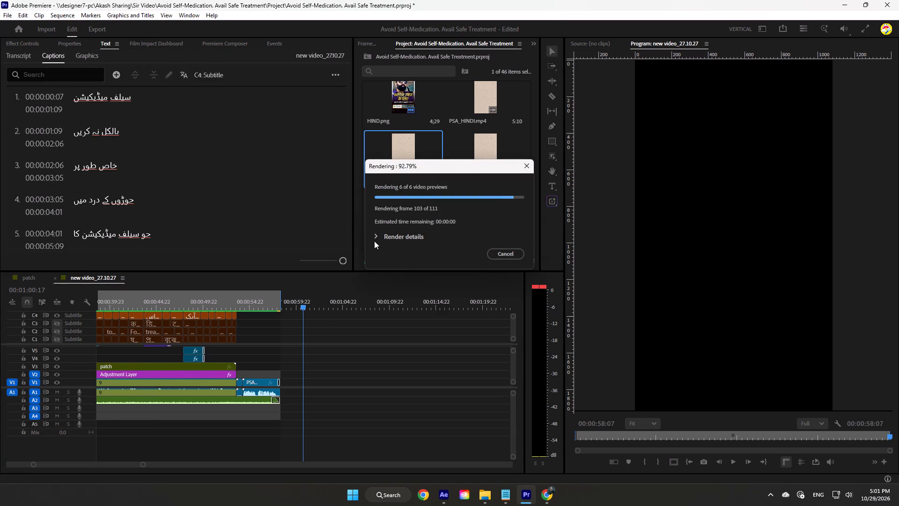
left_click(374, 241)
Return the playhead to the sequence start and close Premiere, saving the changes to Avoid Self-Medication. Avail Safe Treatment.prproj.
left_click_drag(148, 298, 84, 305)
left_click(898, 1)
left_click(460, 280)
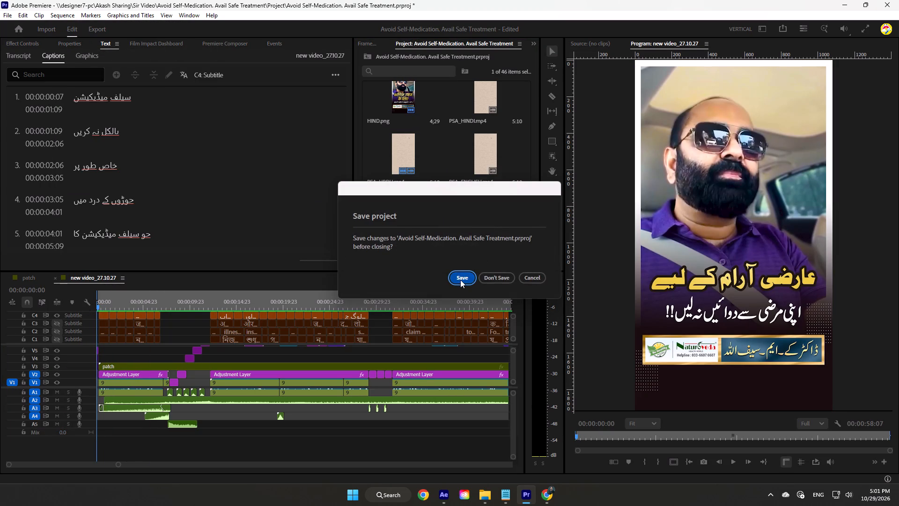
Show the hidden system tray icons.
left_click(764, 498)
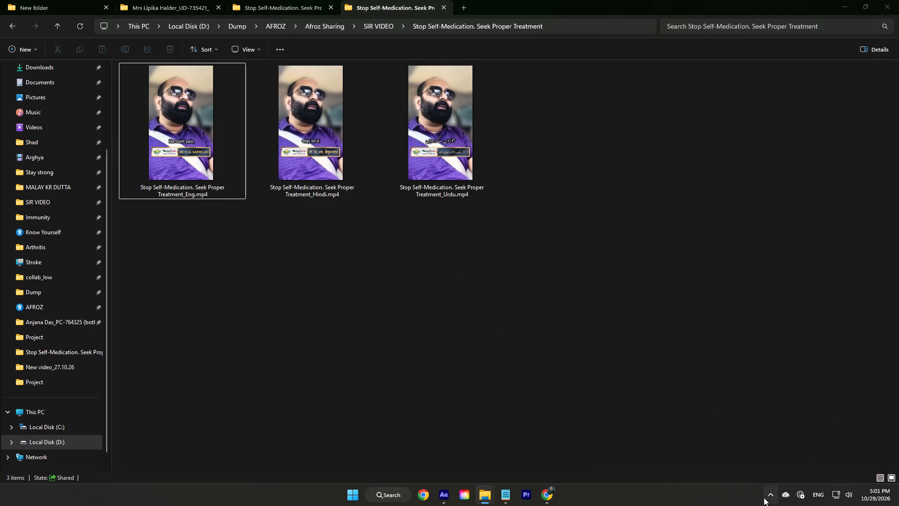